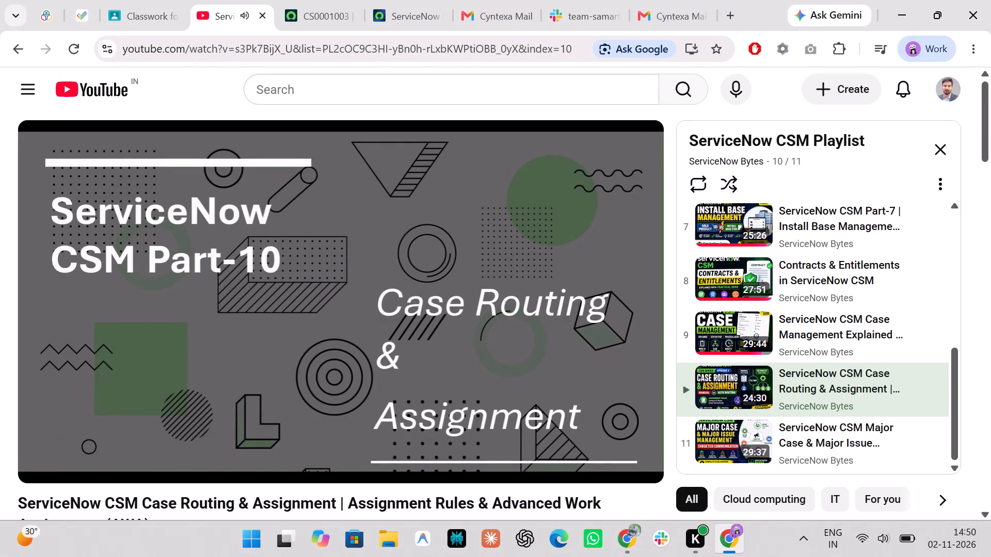
Pause the ServiceNow CSM Part-10 video on Case Routing & Assignment at about 0:36.
key("space")
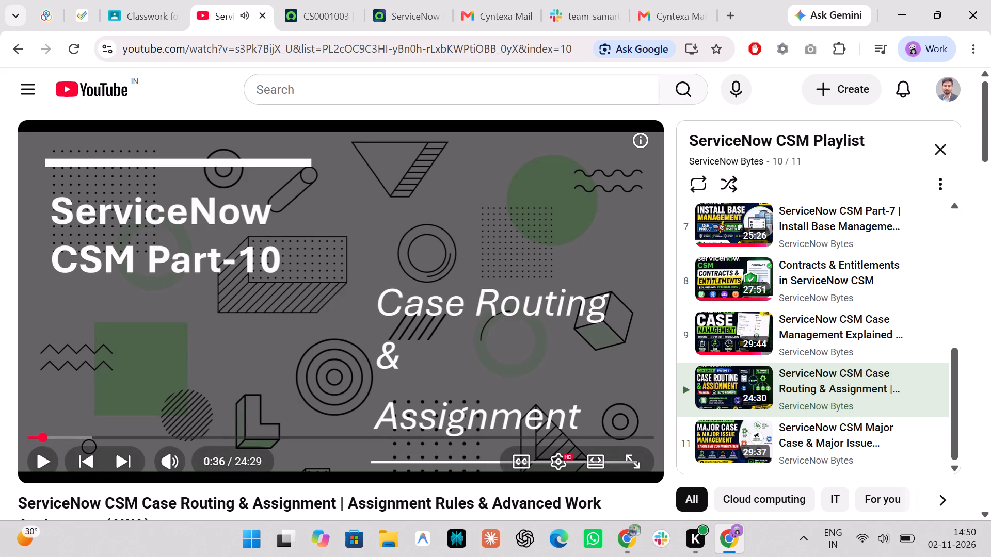
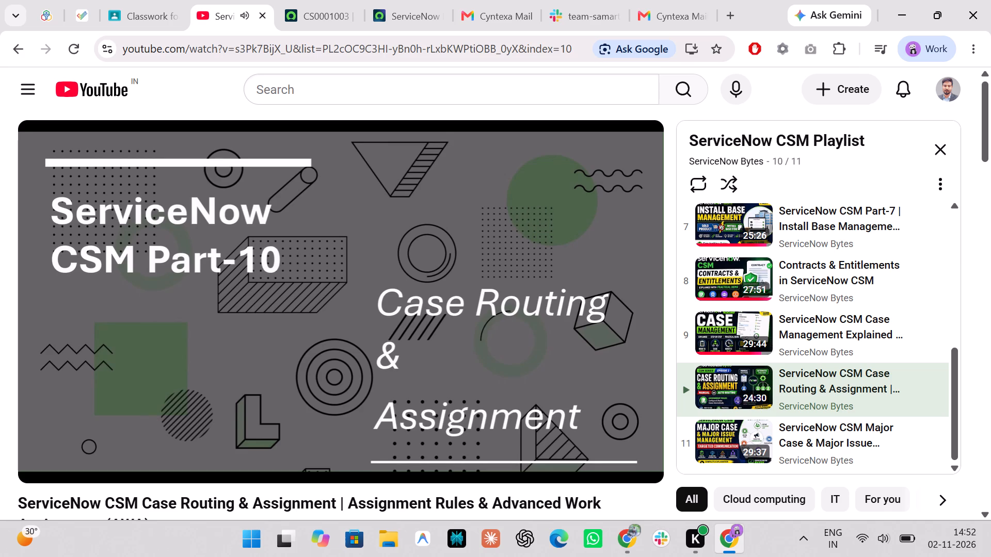
Watch the Case Routing & Assignment video in full screen, skipping ahead through the channel intro to the Agenda slide.
key("f")
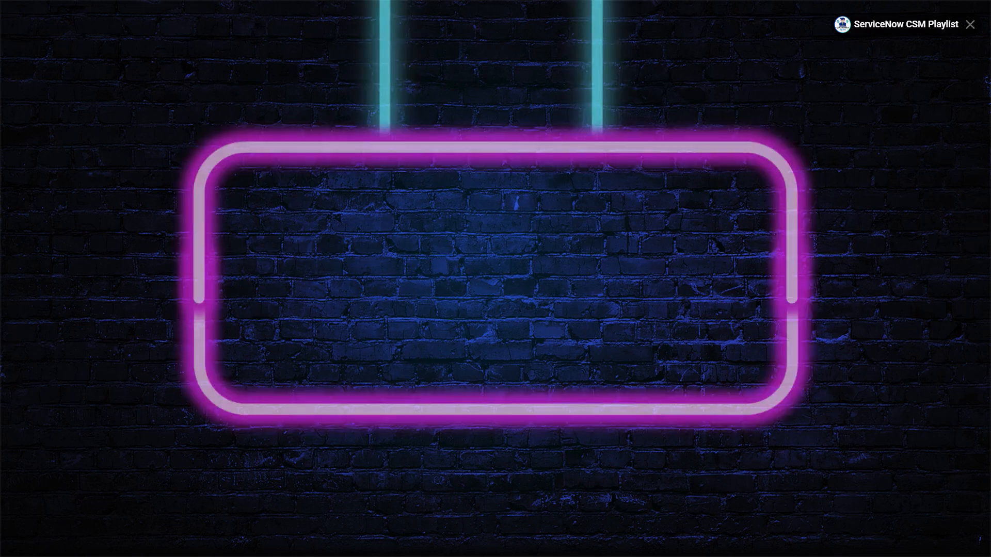
key("l")
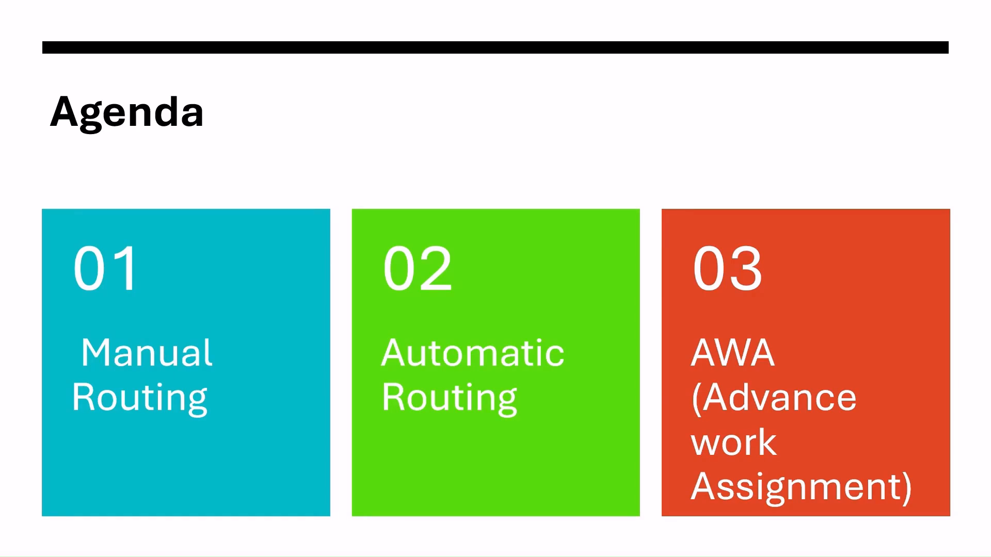
Leave full screen, open the Advance Work Assignment demo linked in the video's description in a new tab, and pause it at 0:00.
key("f")
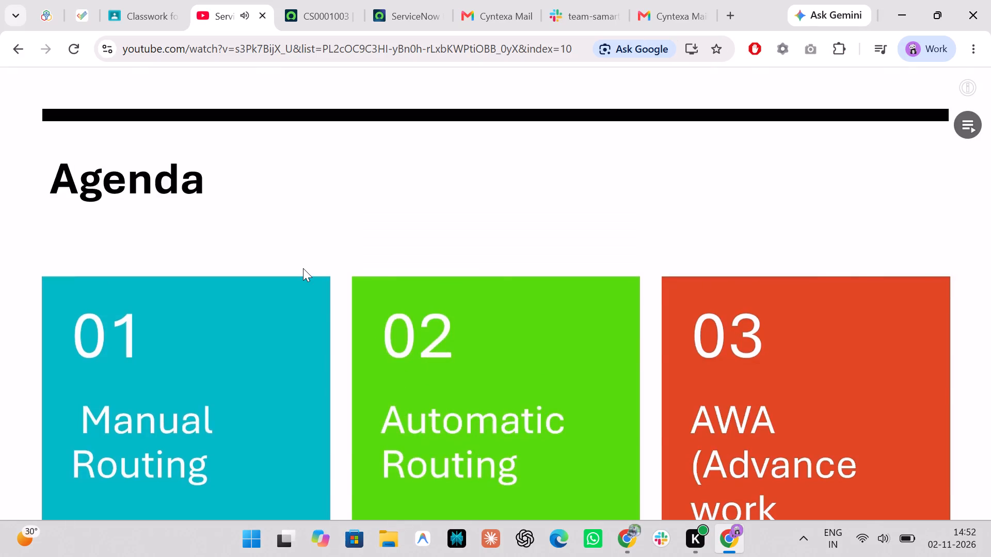
scroll(303, 268, "down", 2)
left_click(287, 477)
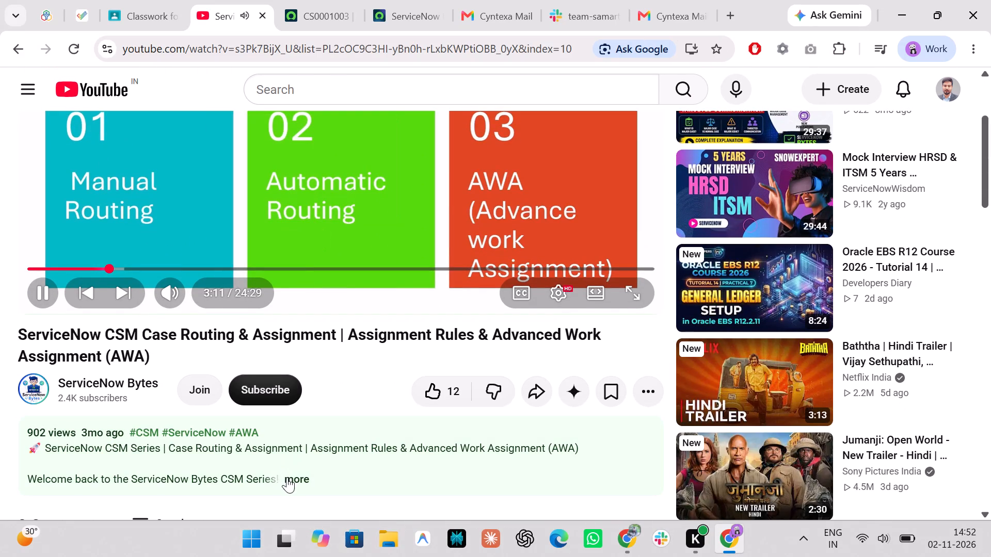
scroll(287, 477, "down", 4)
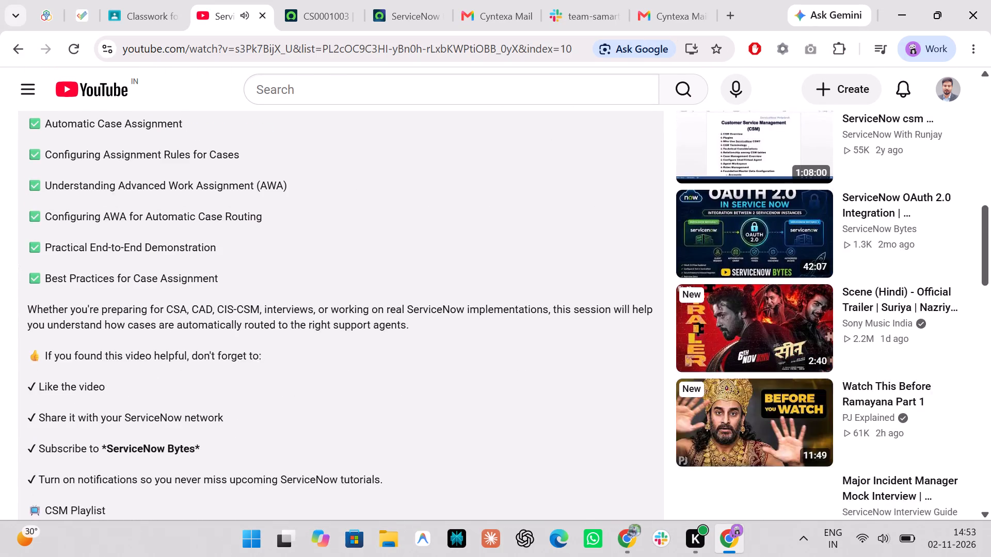
scroll(287, 477, "down", 4)
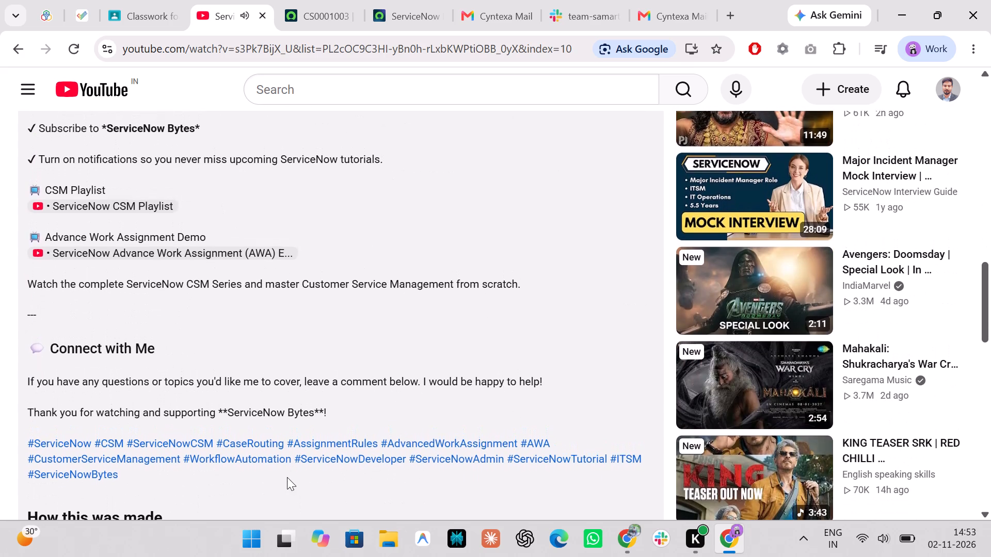
scroll(287, 477, "down", 1)
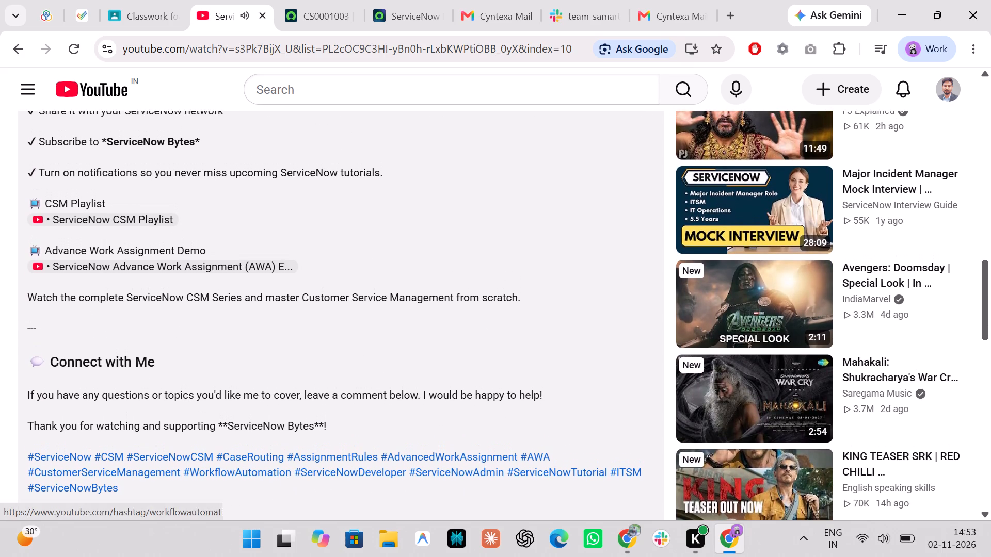
left_click(200, 269, "ctrl")
scroll(336, 331, "up", 2)
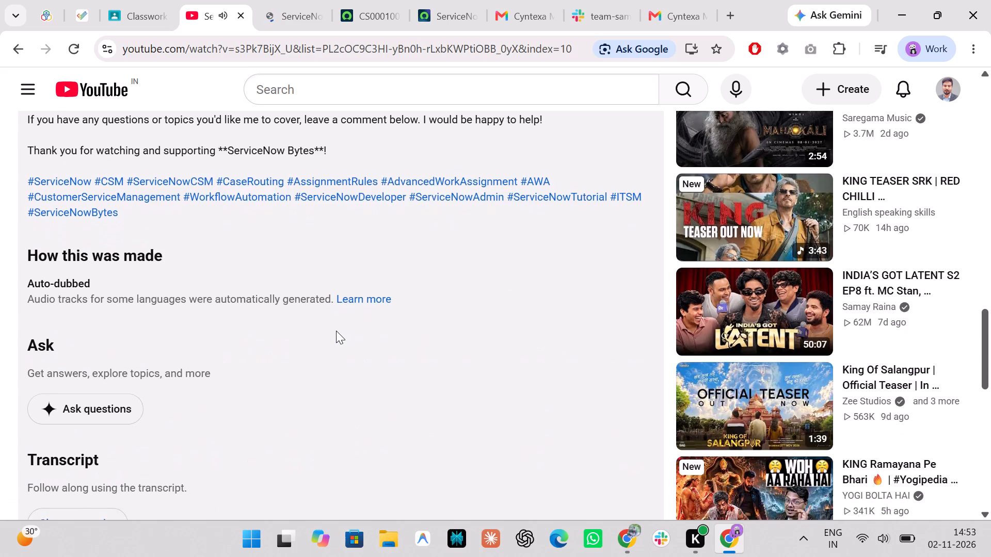
scroll(336, 331, "up", 1)
left_click(301, 0)
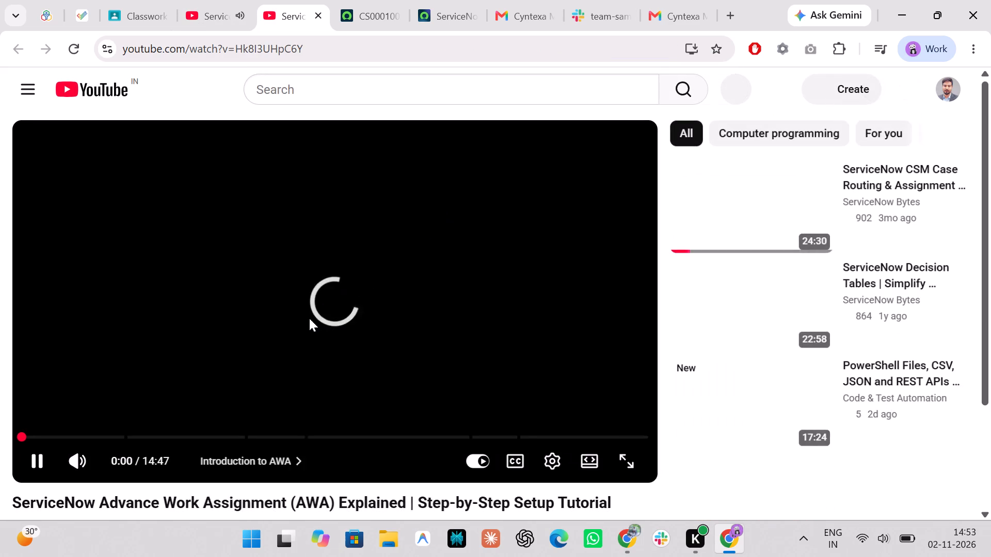
left_click(383, 292)
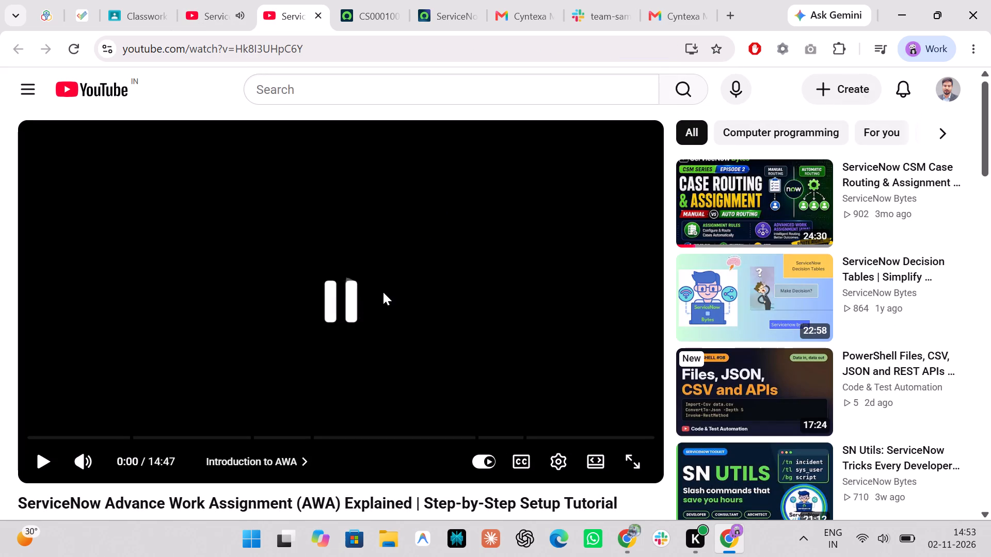
Expand the AWA tutorial's description and review its learning topics, community article link and chapters.
scroll(383, 292, "down", 4)
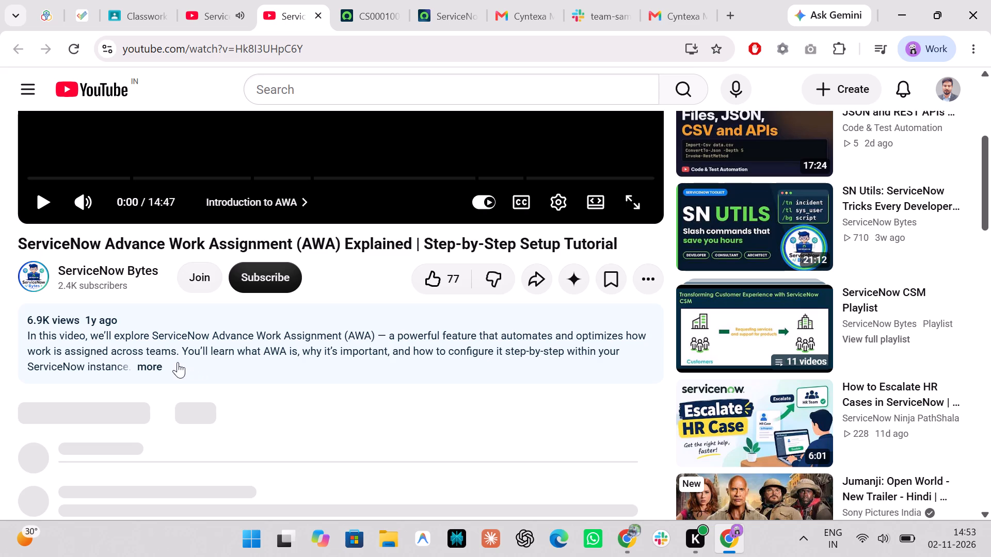
left_click(157, 365)
scroll(157, 365, "down", 3)
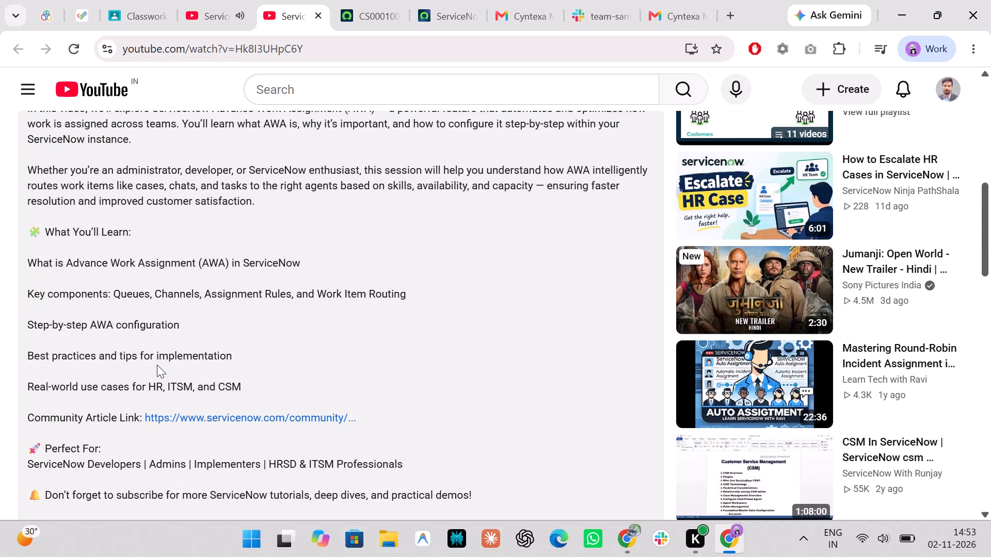
scroll(157, 365, "down", 4)
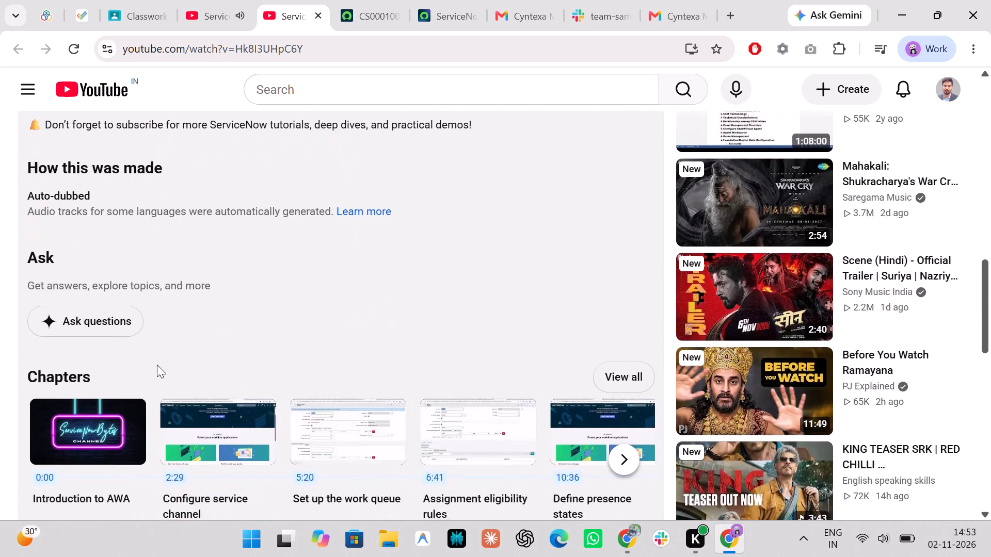
scroll(157, 365, "up", 12)
Return to the CSM Case Routing & Assignment video and watch the Manual Case Routing slide in full screen.
left_click(230, 0)
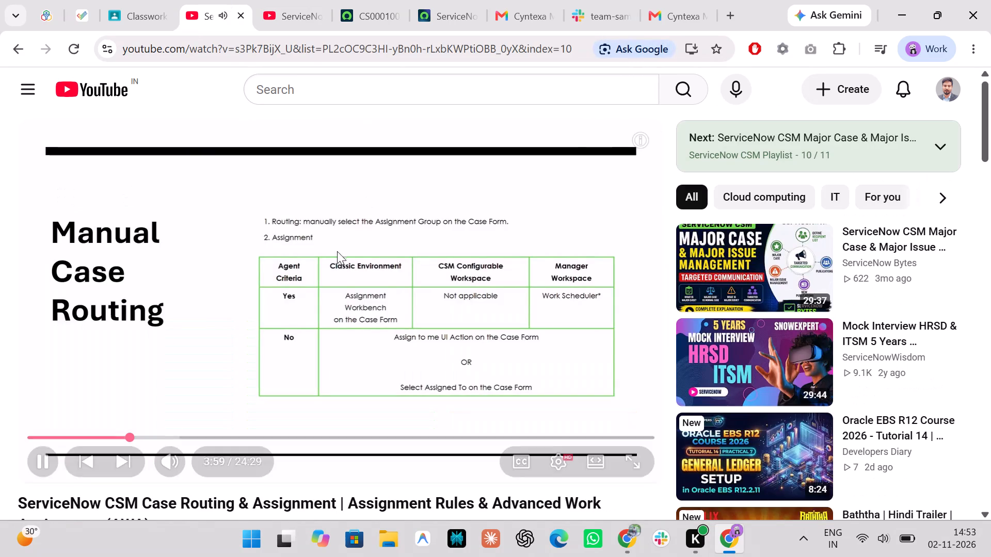
key("f")
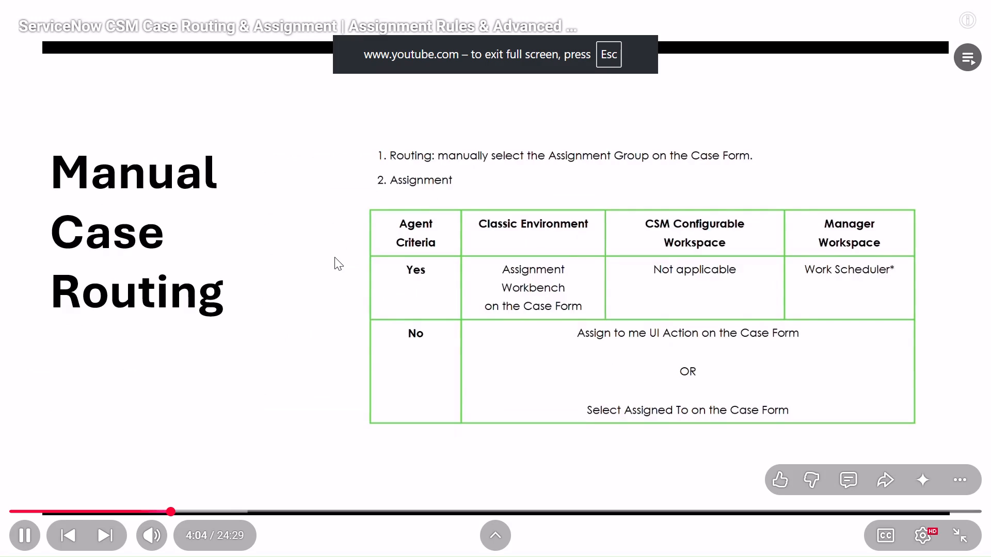
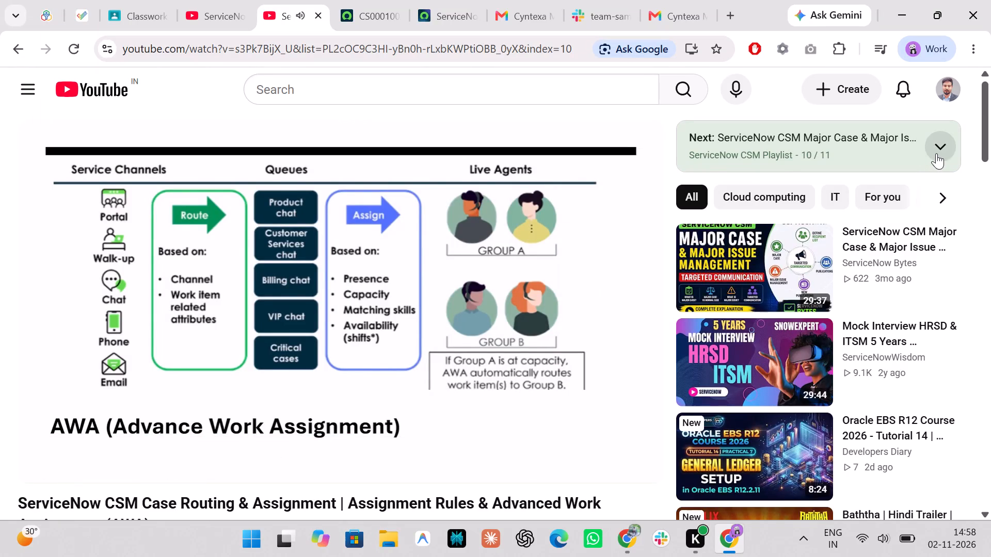
Look through the last videos of the ServiceNow CSM Playlist, around the current Case Routing & Assignment part.
scroll(857, 263, "down", 2)
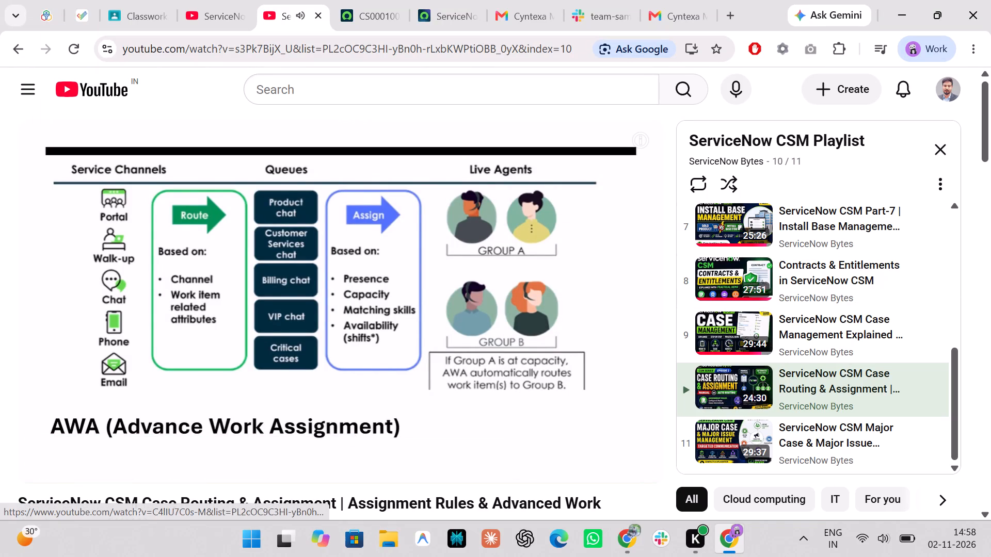
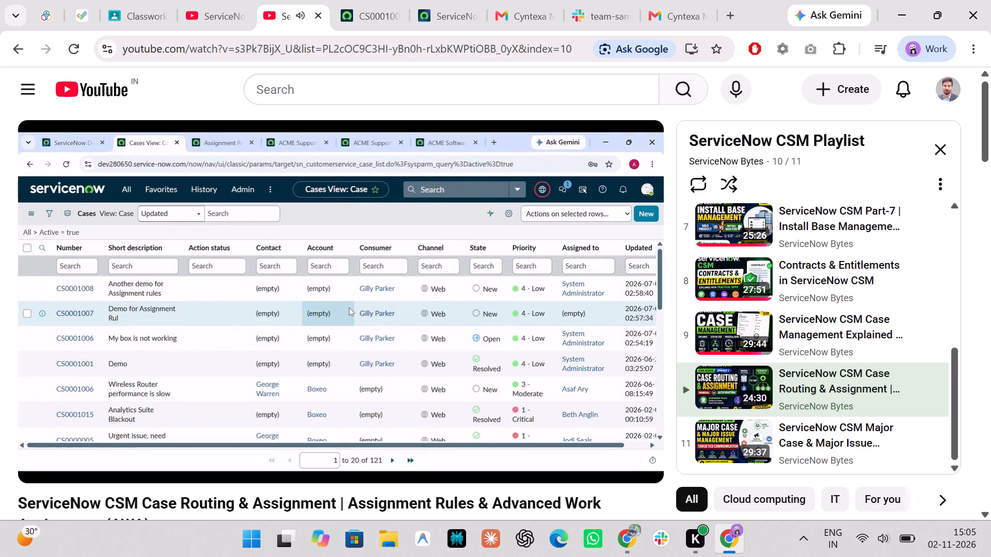
Watch the end of the Case Routing & Assignment video, covering the case list and the assignment rules.
left_click_drag(316, 259, 310, 234)
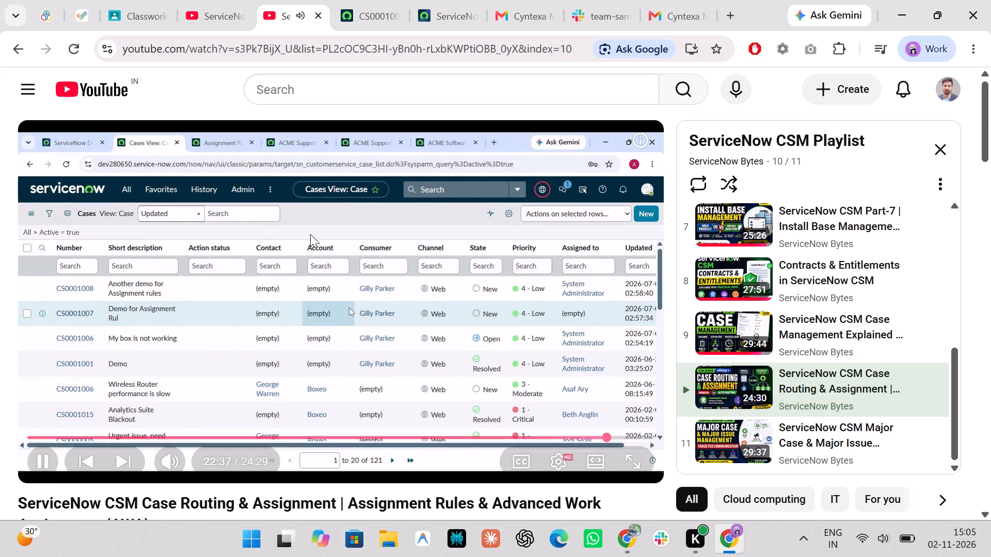
left_click_drag(310, 234, 391, 262)
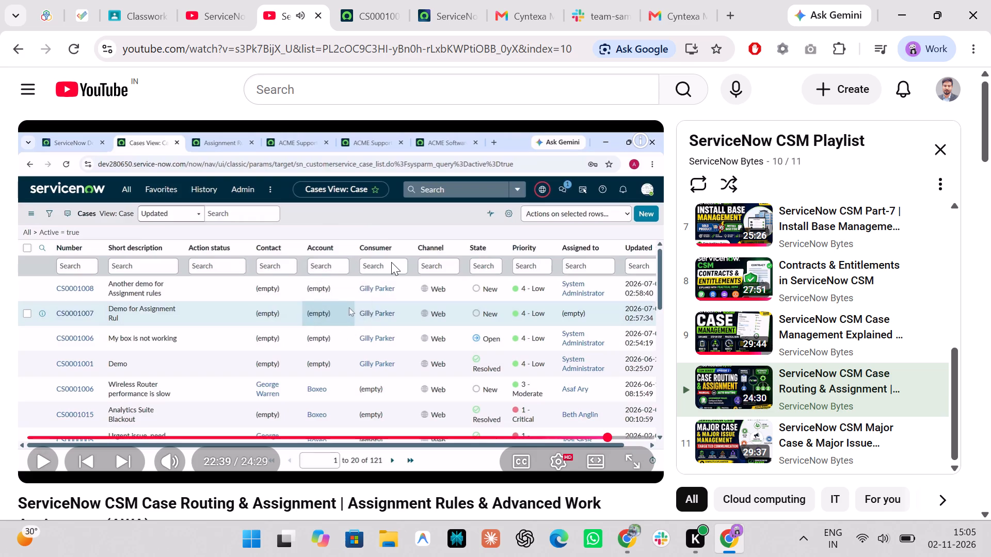
key("space")
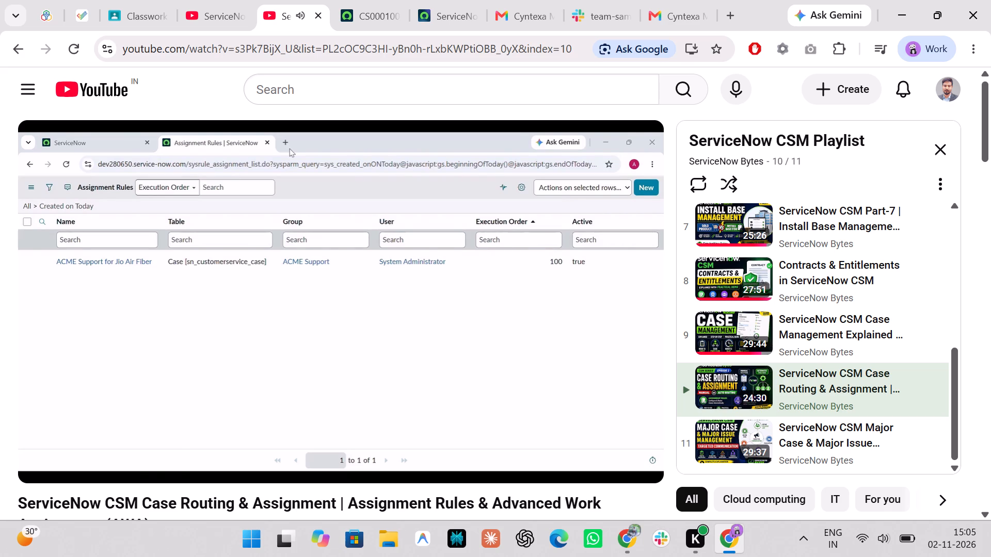
Look over the page of the Advance Work Assignment (AWA) Explained video.
left_click(212, 0)
scroll(360, 260, "up", 1)
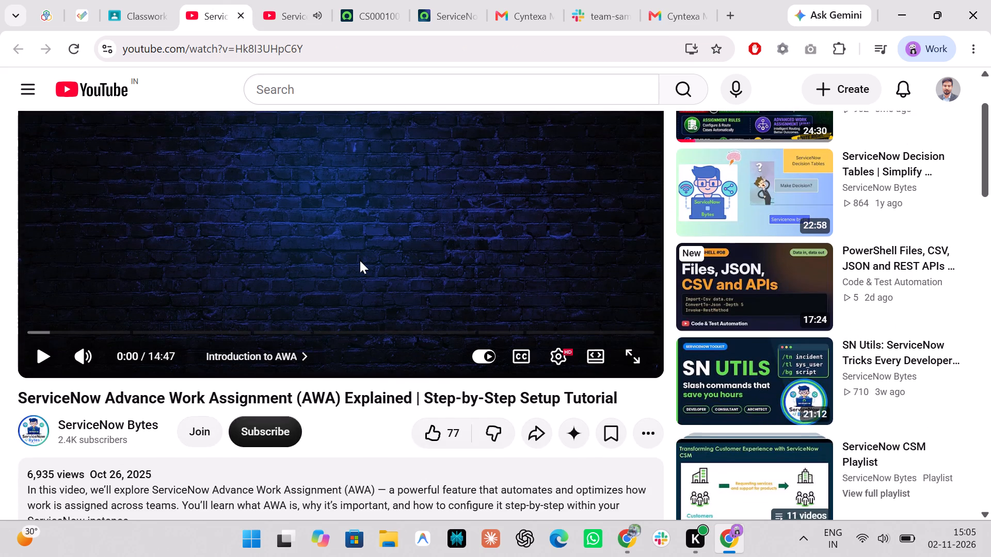
scroll(360, 260, "up", 1)
scroll(360, 260, "down", 3)
scroll(340, 180, "up", 7)
Open the ServiceNow CSM Major Case & Major Issue Management video, the last one in the playlist.
left_click(291, 0)
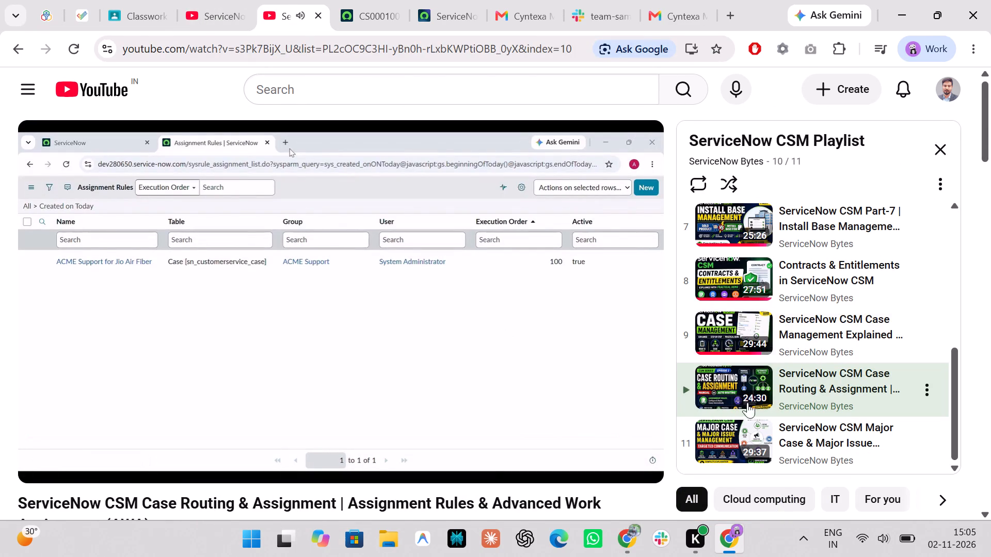
left_click(765, 437)
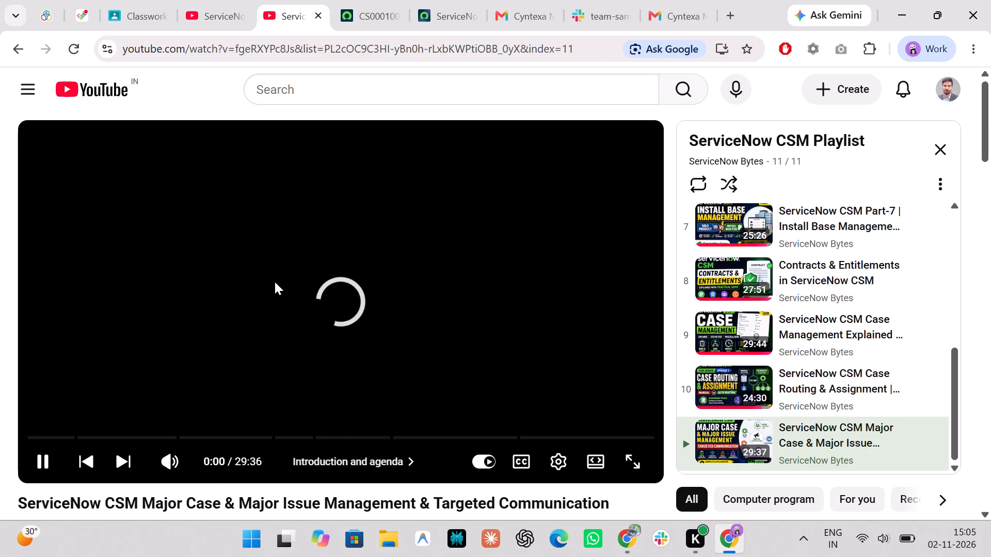
Switch to Zoho Projects and read the newest notification, about a task list added in On-Bench.
left_click(193, 0)
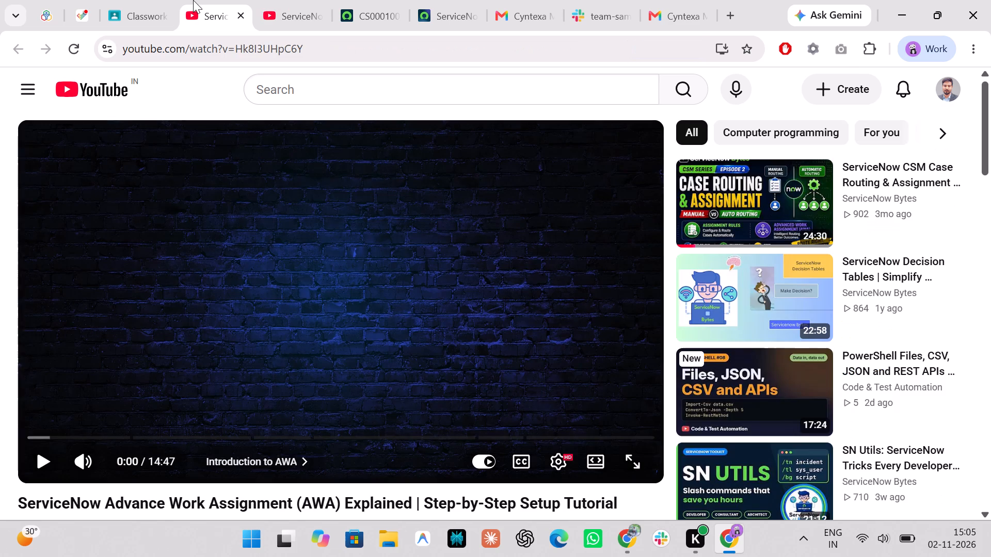
left_click(81, 0)
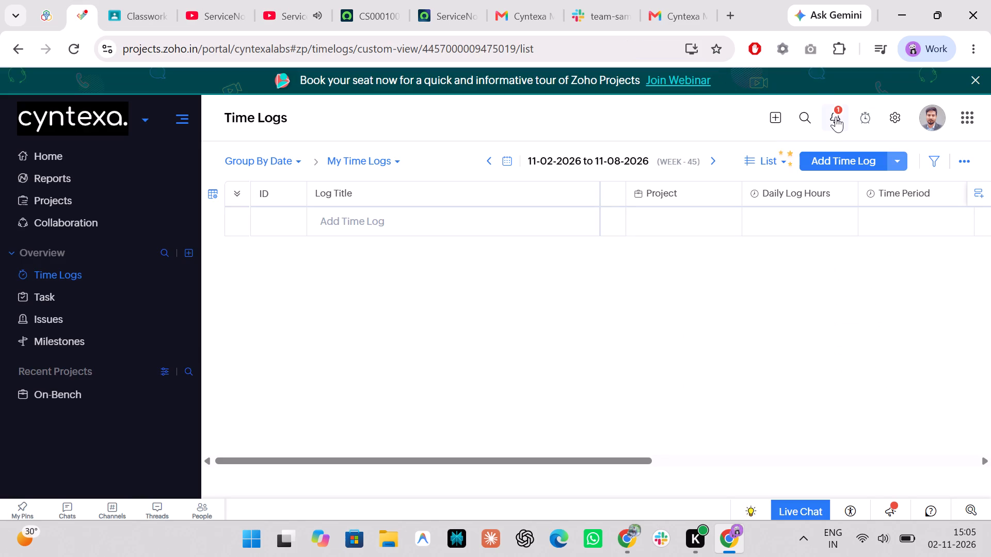
left_click(836, 117)
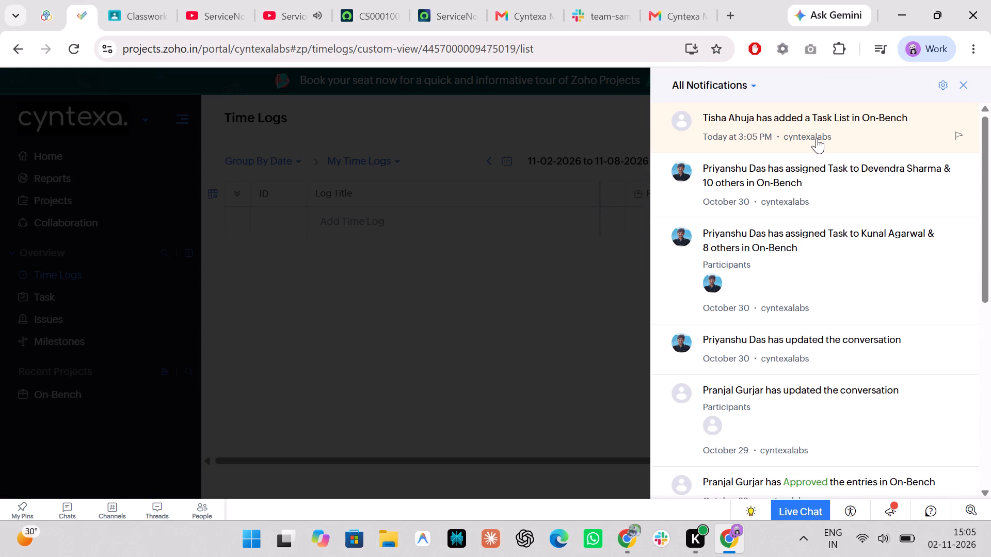
left_click(817, 138)
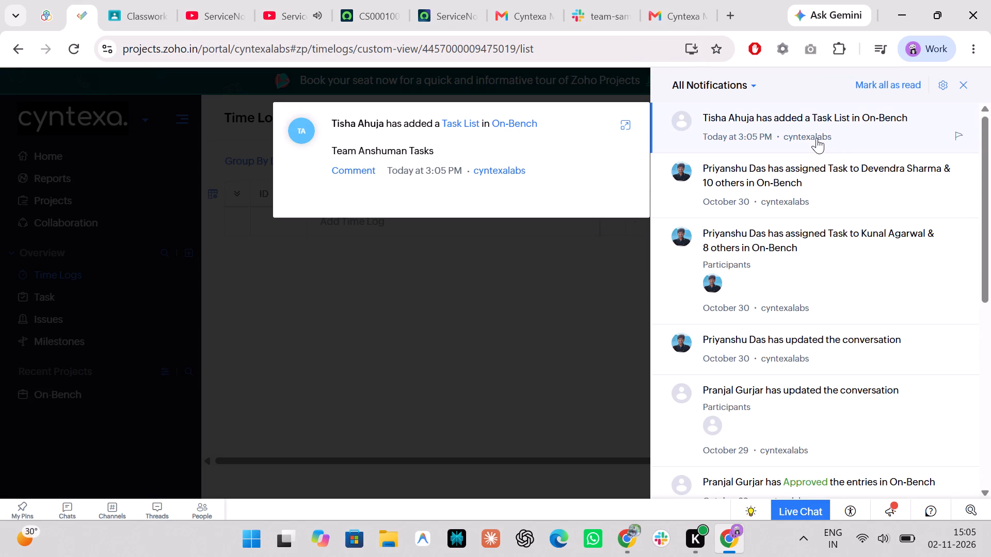
left_click(963, 83)
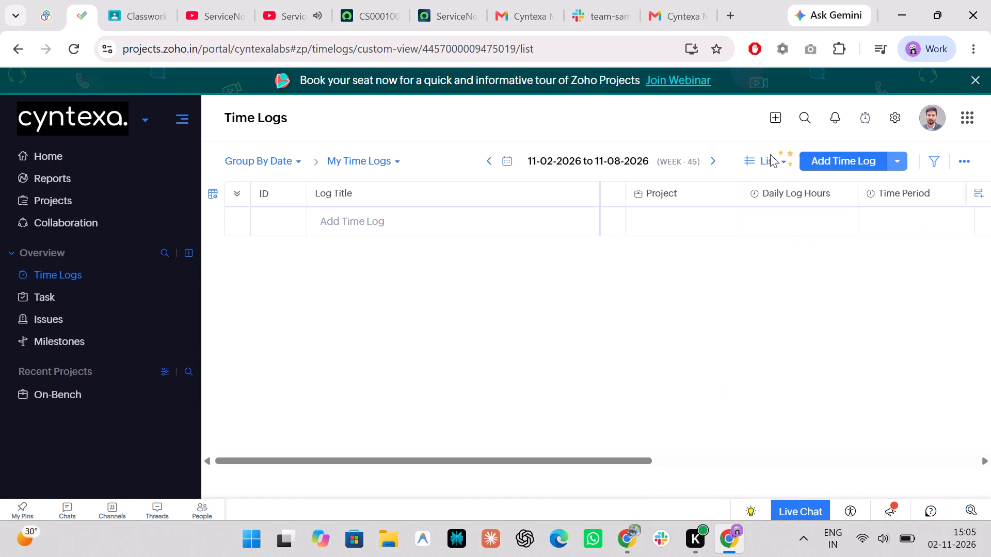
Return to the ServiceNow CSM Part-11 Major Case Management video and pause it.
left_click(203, 0)
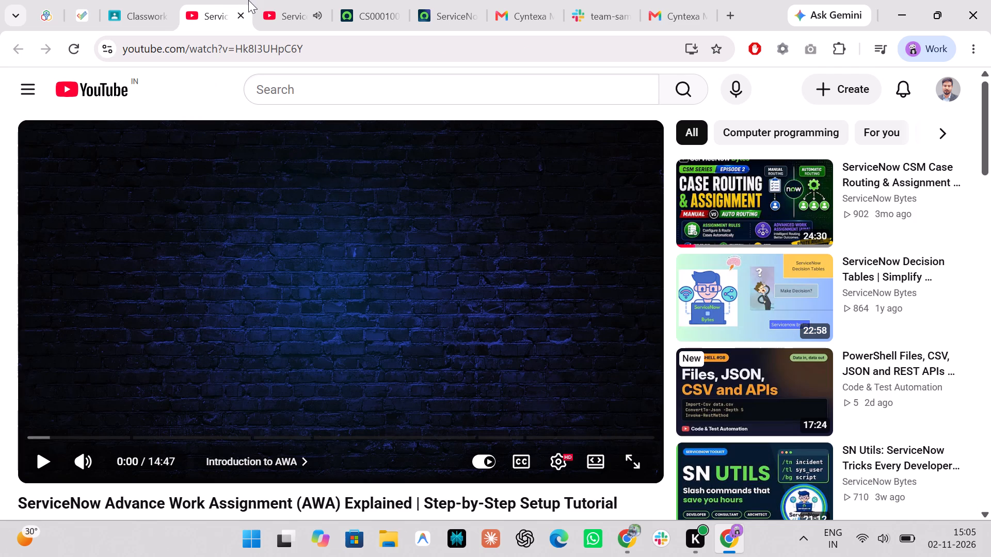
left_click(285, 0)
left_click(385, 276)
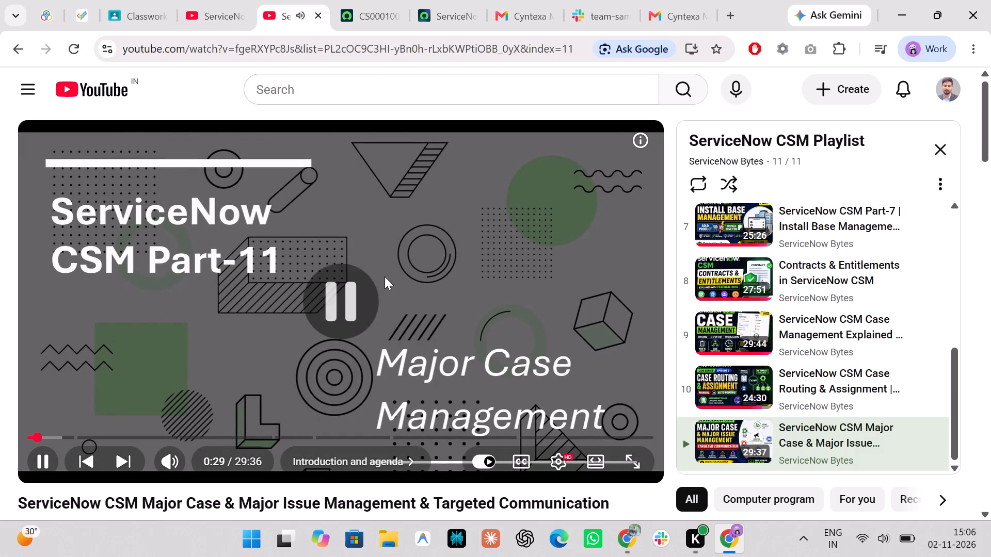
Start the Advance Work Assignment (AWA) Explained video, skip past its welcome intro, and keep it in the normal page view.
left_click(212, 0)
left_click(394, 309)
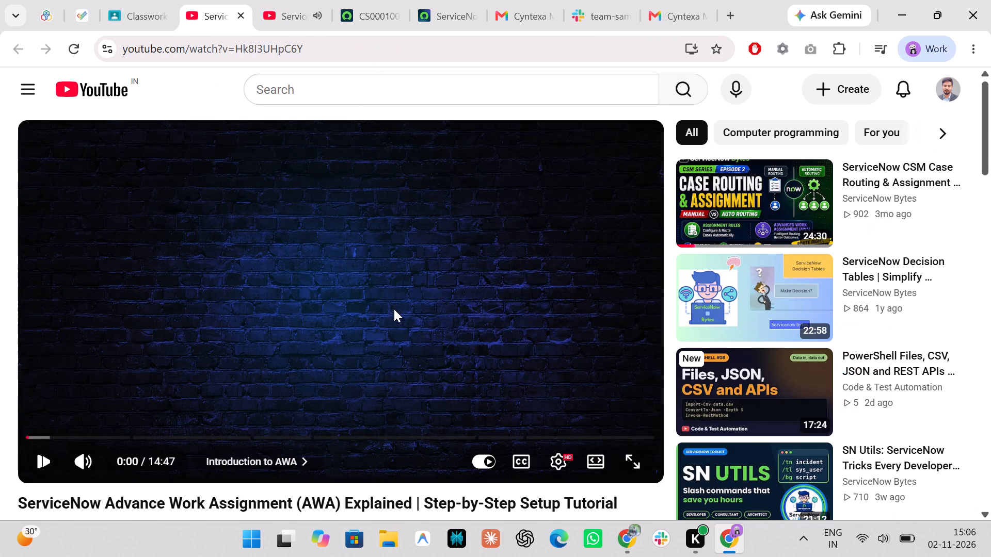
left_click(394, 309)
left_click(394, 309)
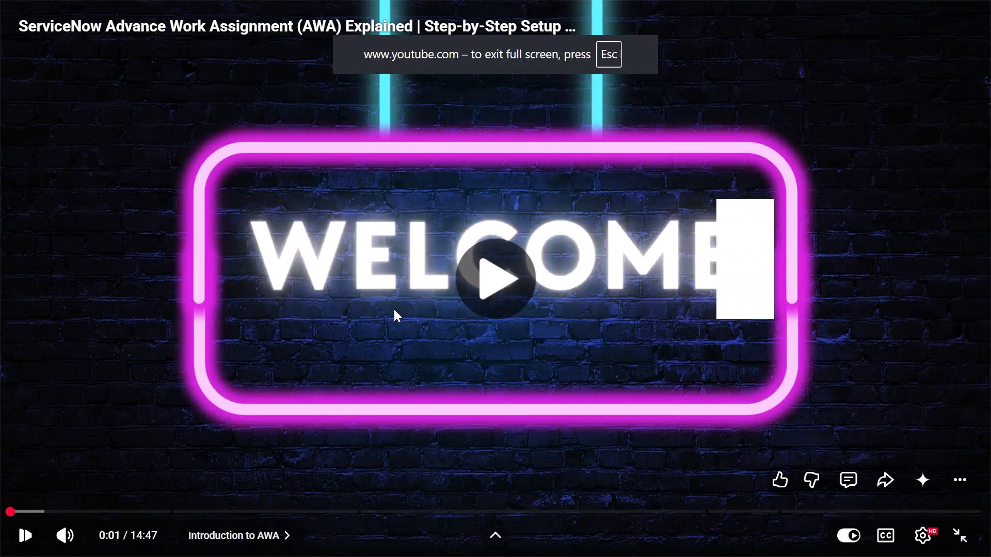
key("l")
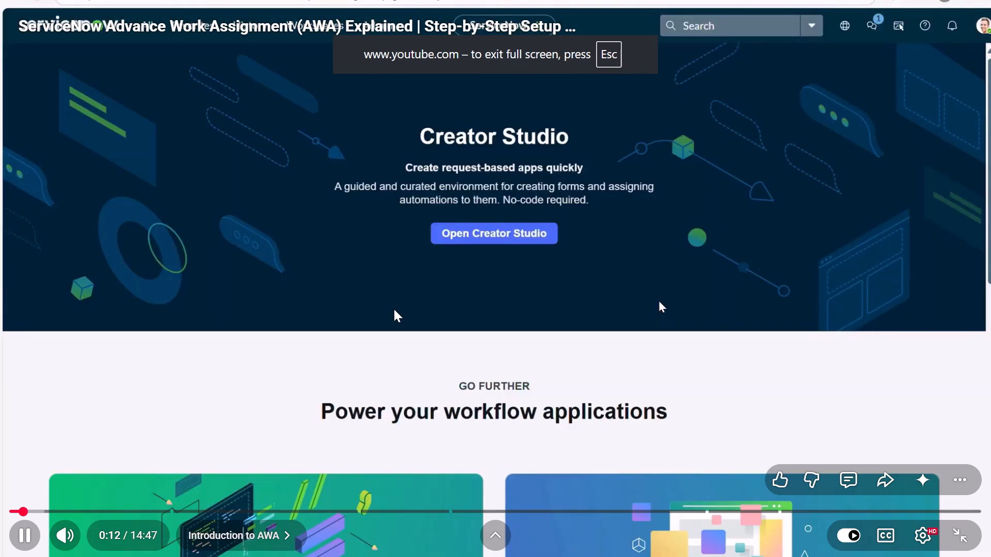
key("f")
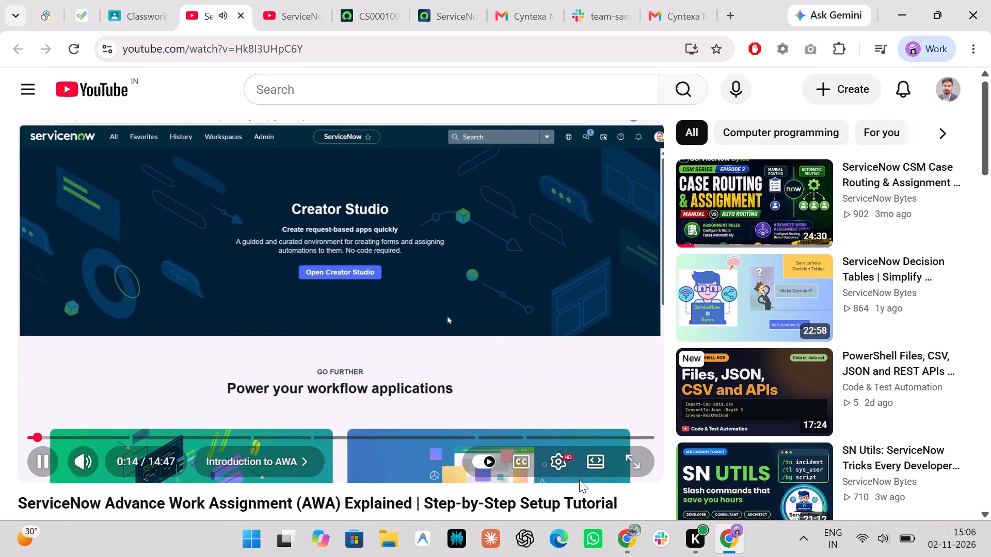
Set the AWA video's playback speed to 2.0.
left_click(558, 460)
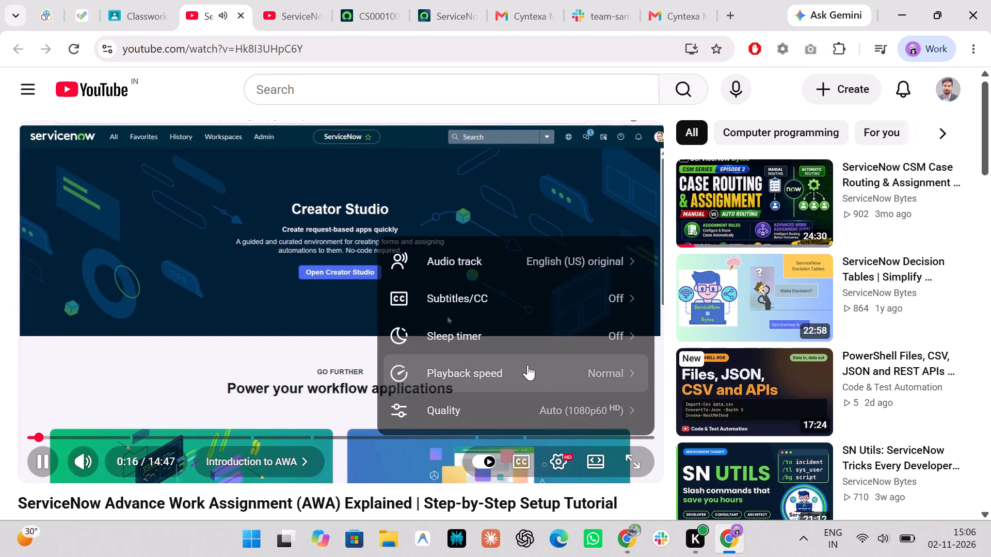
left_click(524, 370)
left_click(565, 398)
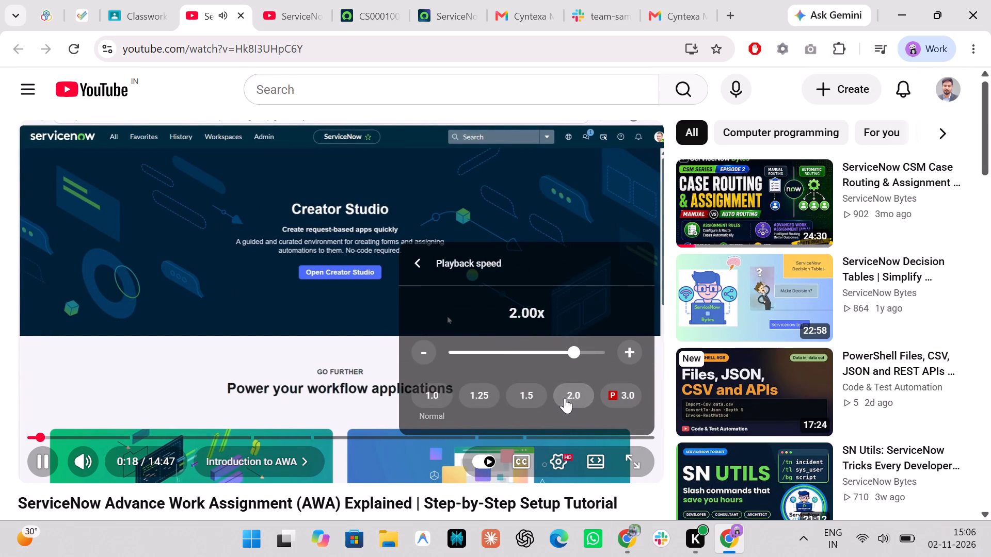
left_click(321, 248)
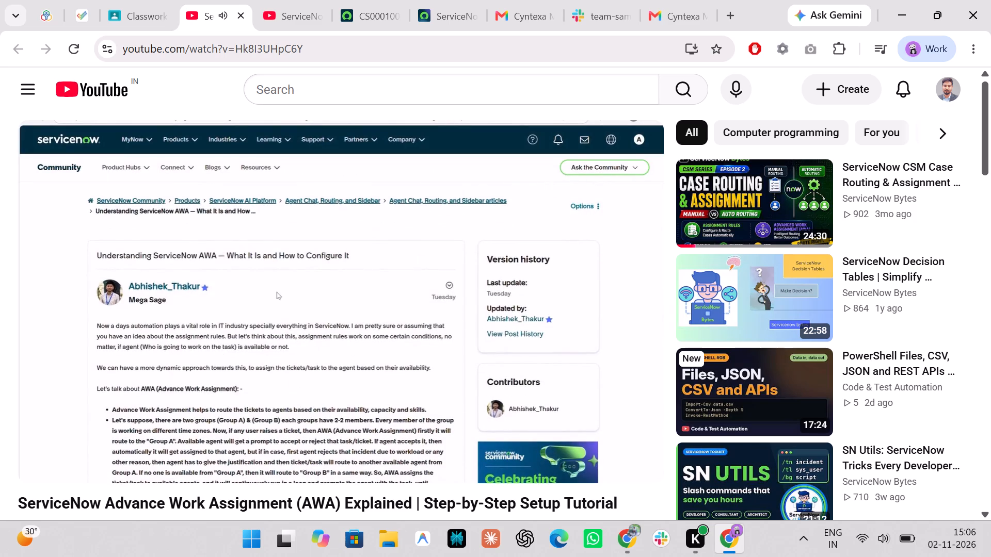
Move the Part-11 video's browser tab to just after the two ServiceNow instance tabs.
scroll(321, 248, "down", 4)
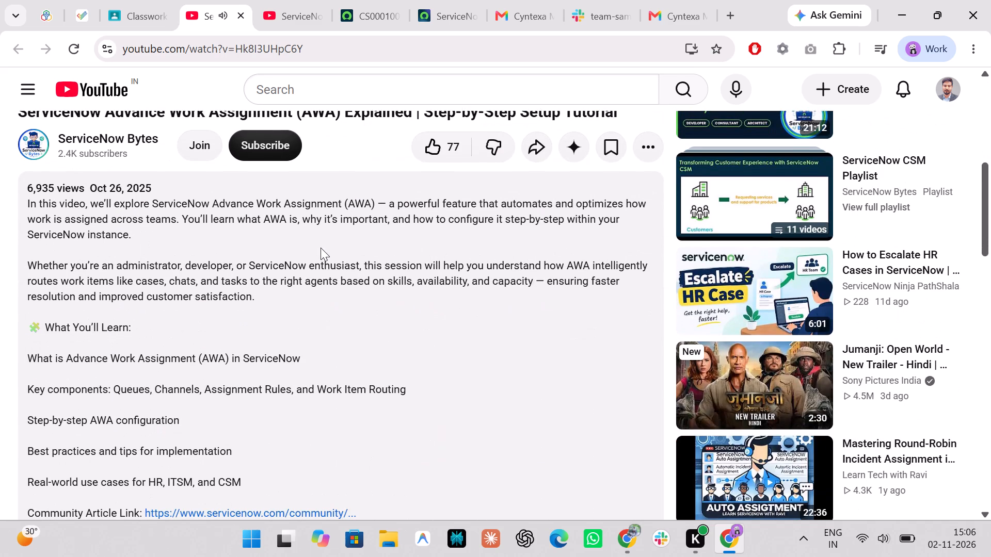
left_click_drag(272, 0, 444, 0)
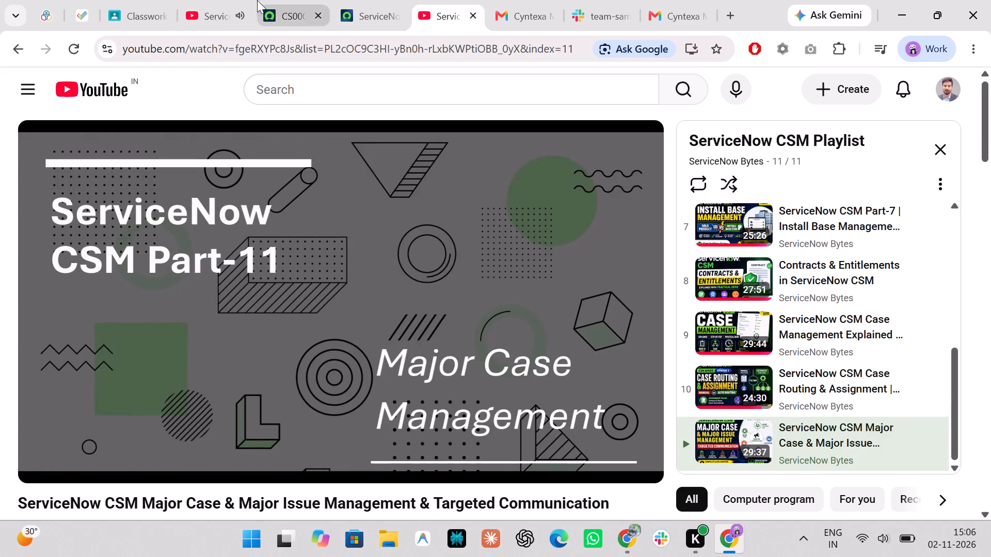
Open the Community article linked in the AWA video's description.
left_click(207, 0)
scroll(258, 365, "down", 1)
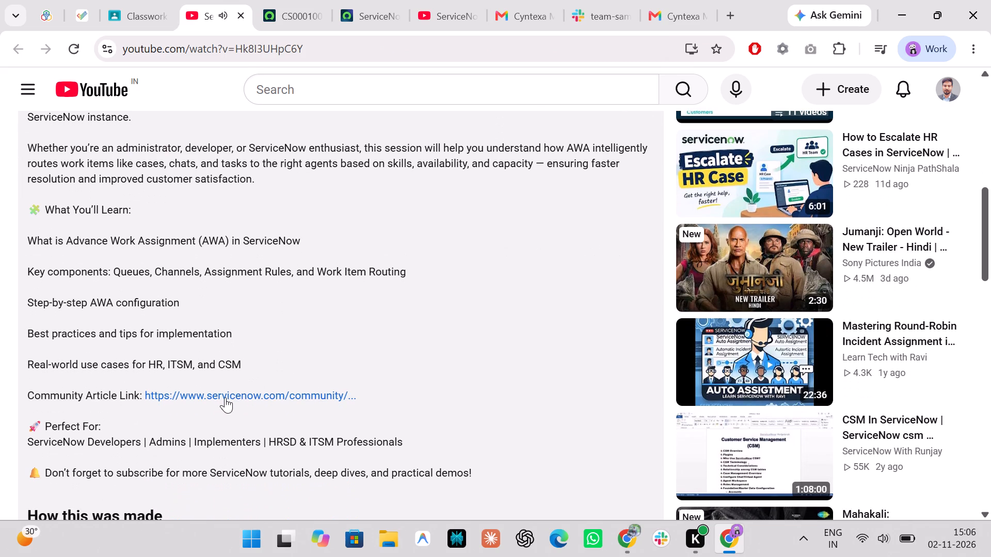
left_click(225, 394, "ctrl")
left_click(248, 0)
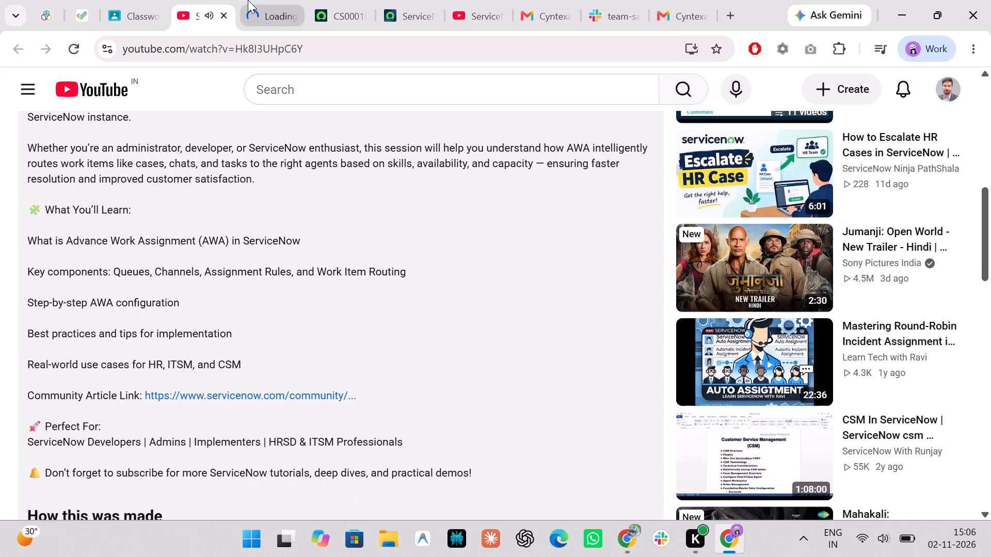
Place the browser tab of case CS0001003 just before the AWA video and take it to the ServiceNow home page.
left_click(369, 0)
left_click_drag(369, 0, 252, 0)
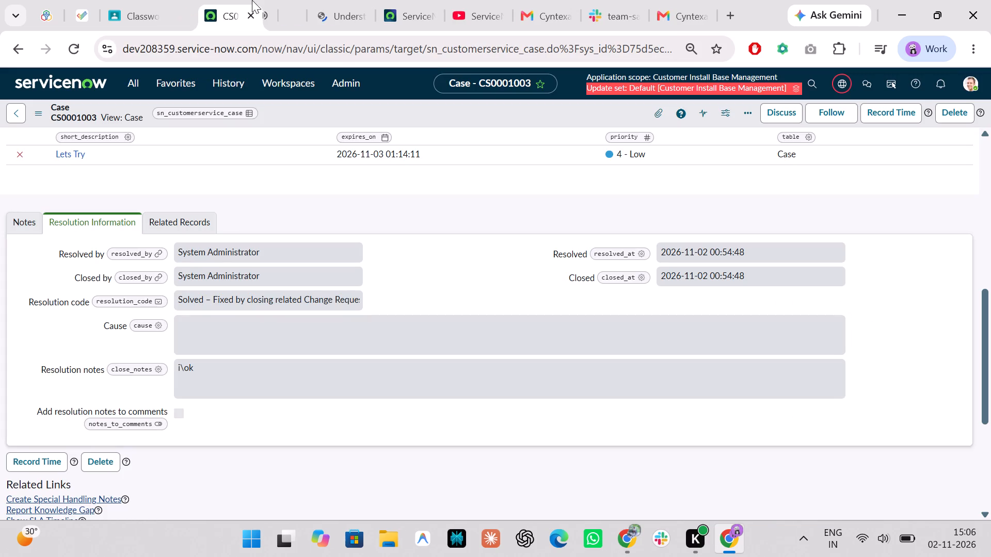
left_click_drag(252, 0, 236, 0)
left_click(43, 82)
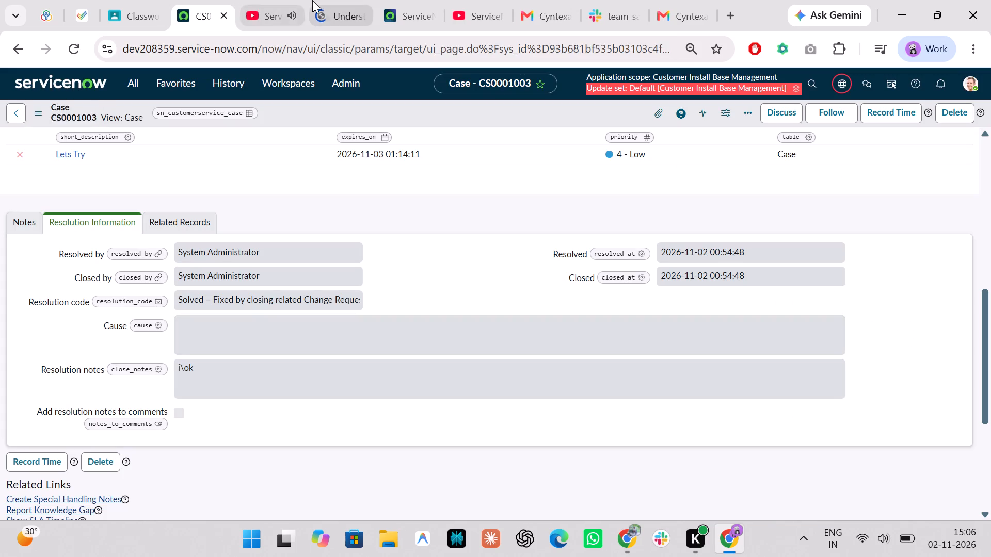
left_click(312, 0)
left_click(239, 0)
left_click(210, 0)
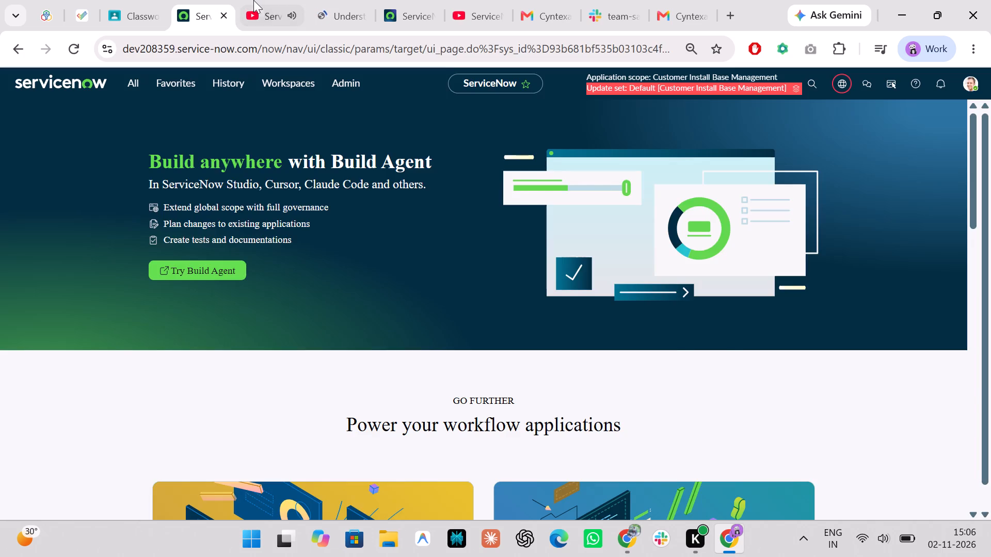
Watch the AWA video until it shows the ServiceNow home page again and pause it there.
left_click(256, 0)
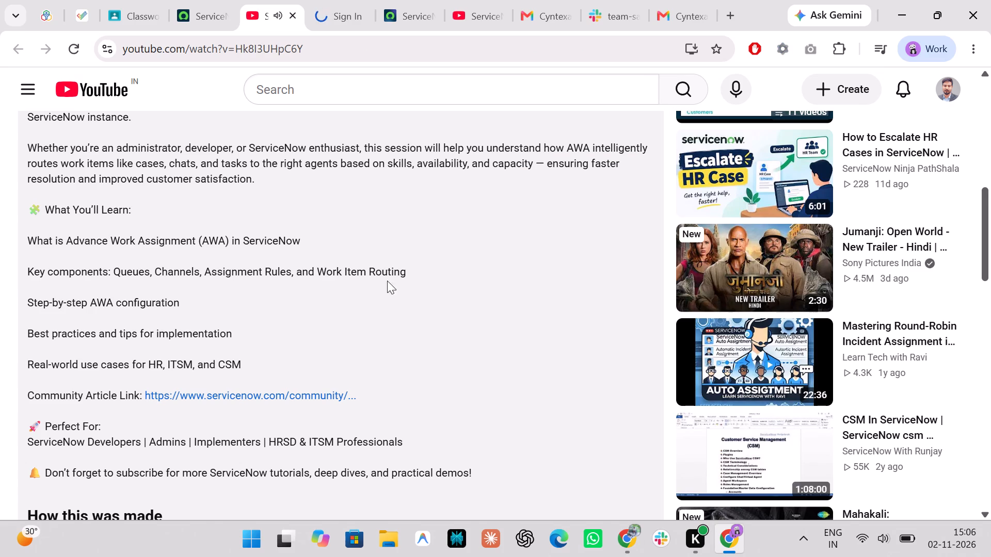
scroll(391, 294, "up", 8)
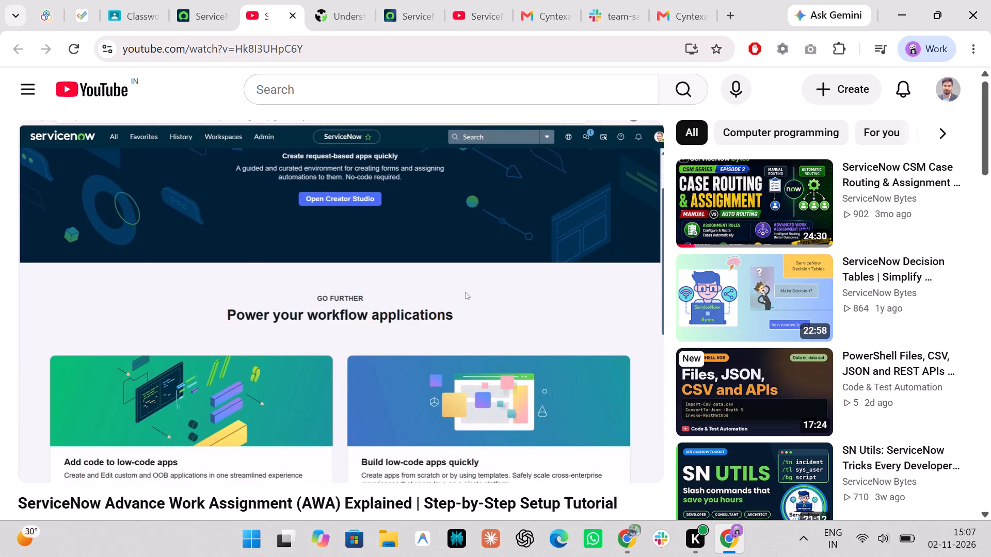
key("space")
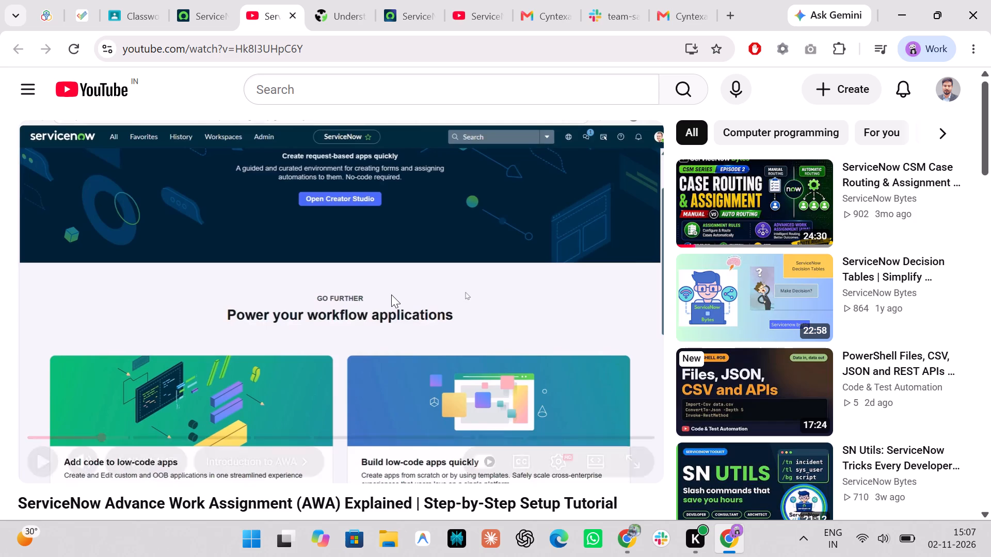
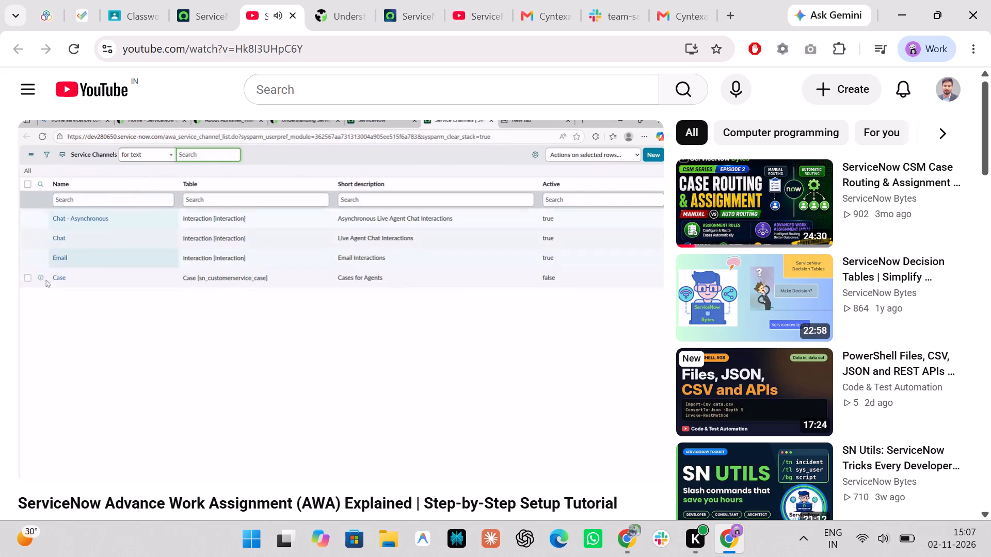
Pause the AWA video at the Service Channels list and look over the Community article's AWA configuration steps.
key("space")
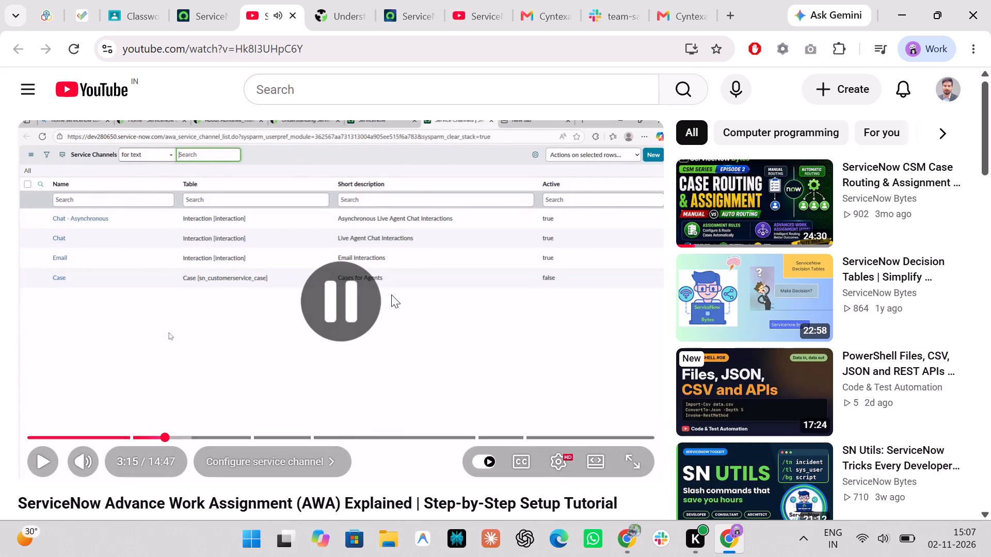
left_click(459, 0)
left_click(370, 0)
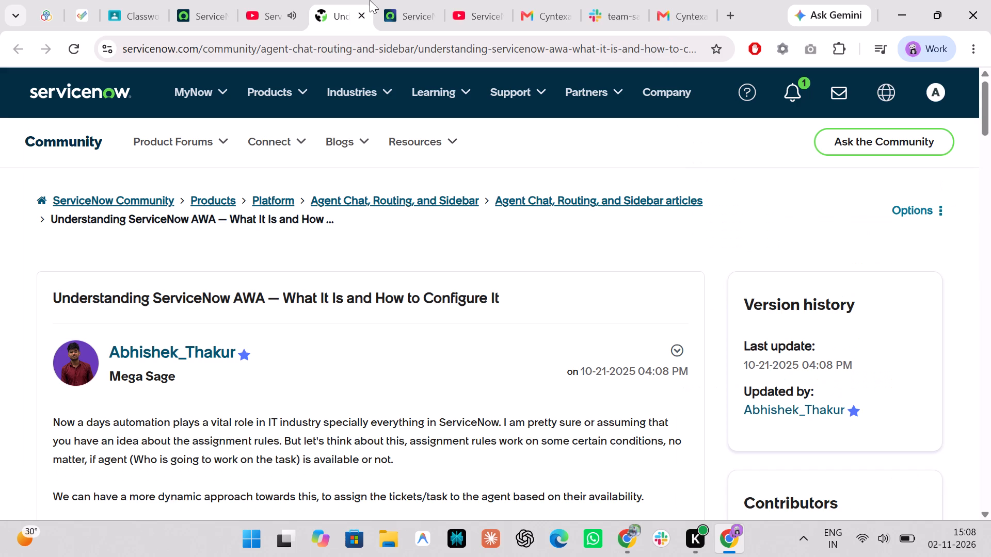
scroll(377, 340, "down", 2)
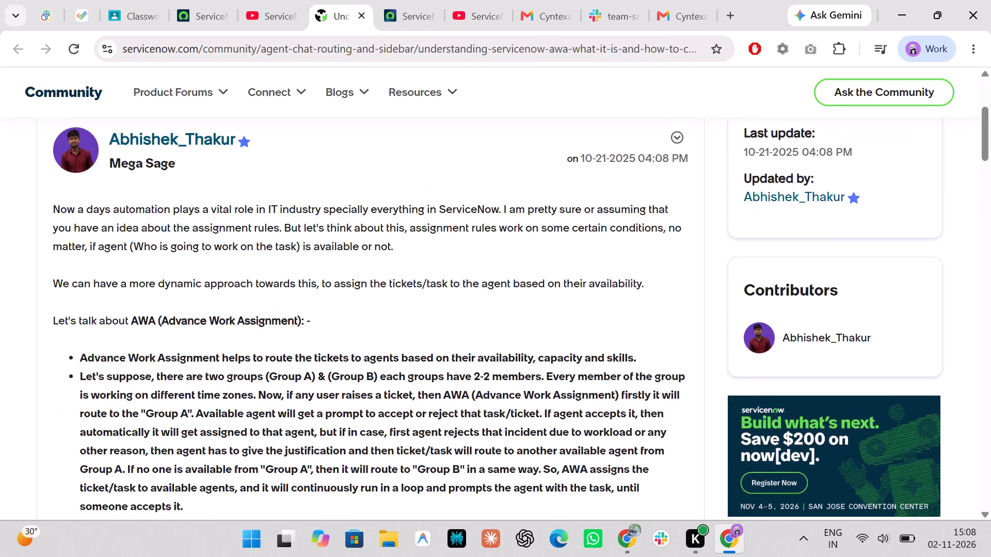
scroll(377, 340, "down", 5)
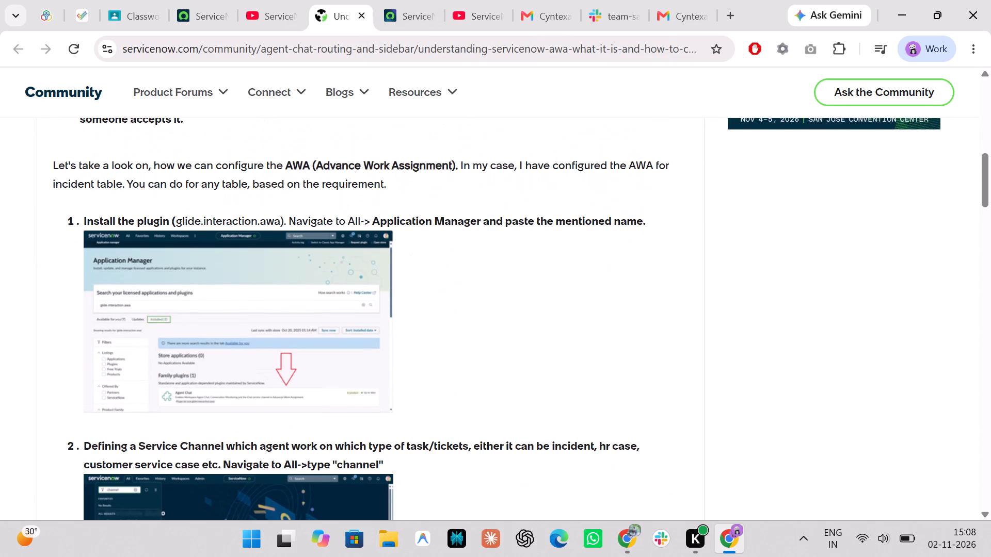
scroll(377, 340, "down", 1)
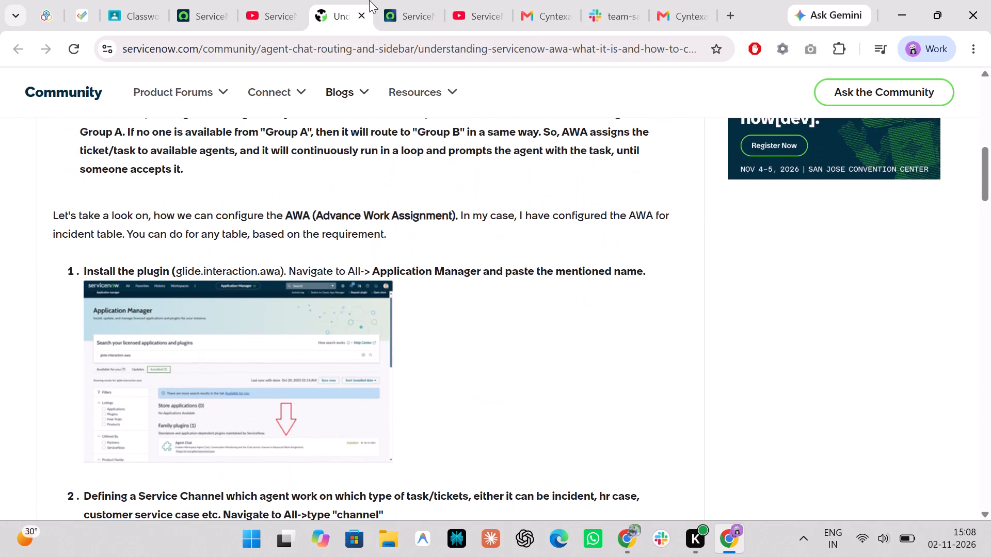
Reorder the browser tabs so the ServiceNow instance and Developer site sit between the AWA video and the Community article.
left_click(385, 0)
left_click_drag(385, 0, 332, 0)
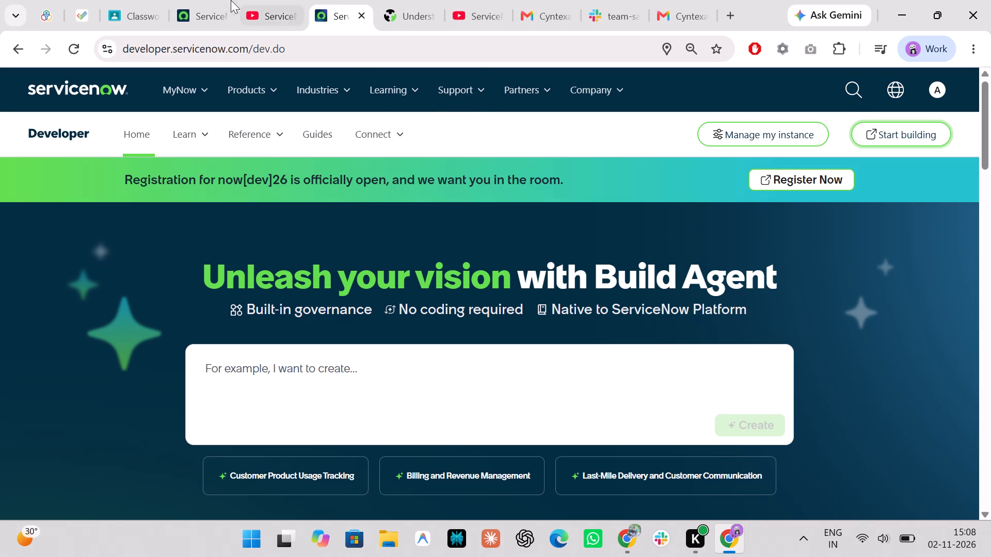
left_click(214, 0)
left_click_drag(214, 0, 309, 0)
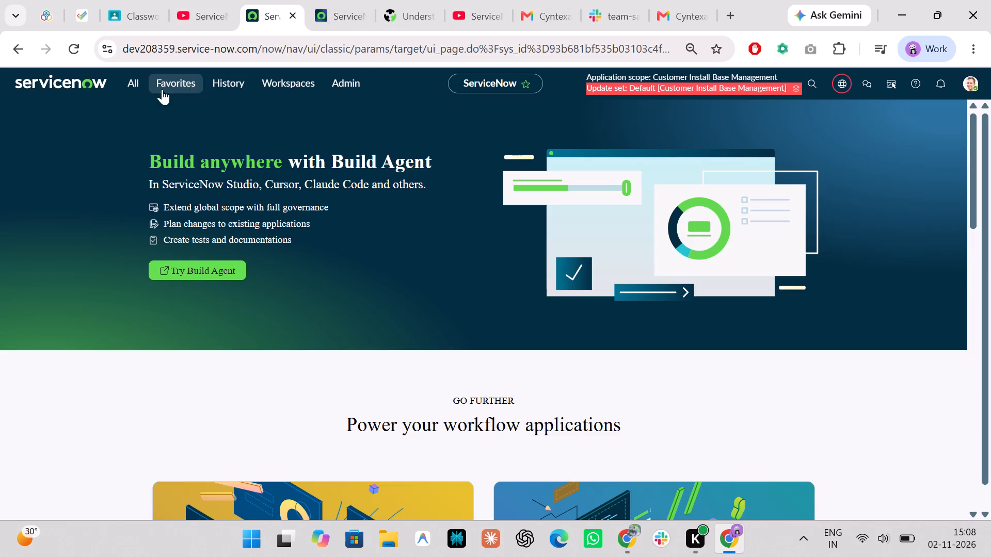
left_click(200, 0)
left_click(271, 0)
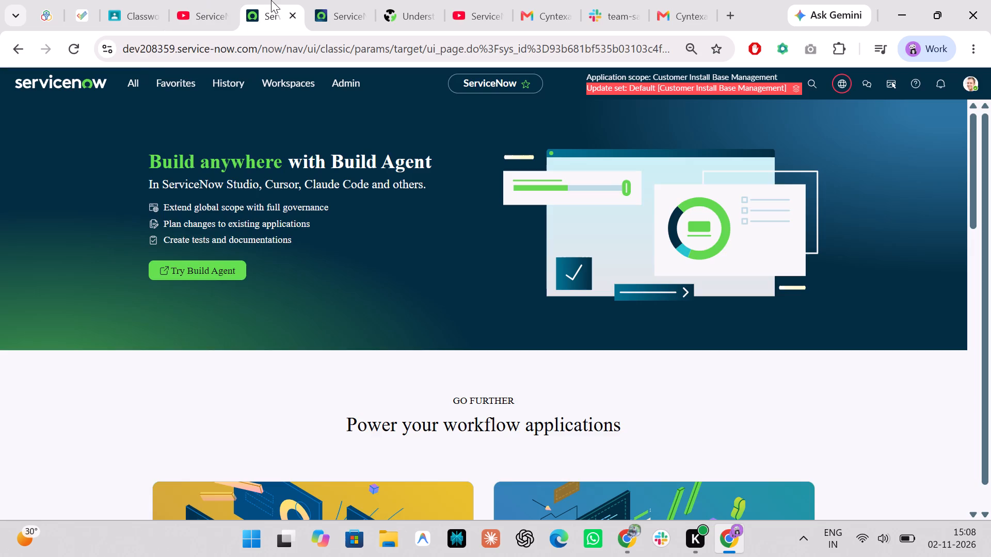
Find Service Channels under Advanced Work Assignment by filtering for "service cha", add it to the favorites and open its list.
left_click(133, 84)
key("s")
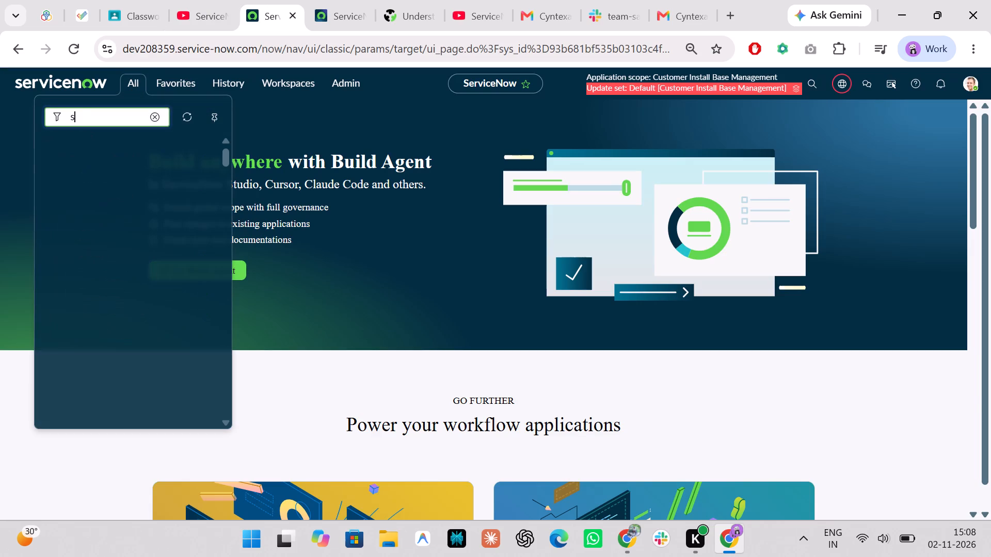
type("ervice")
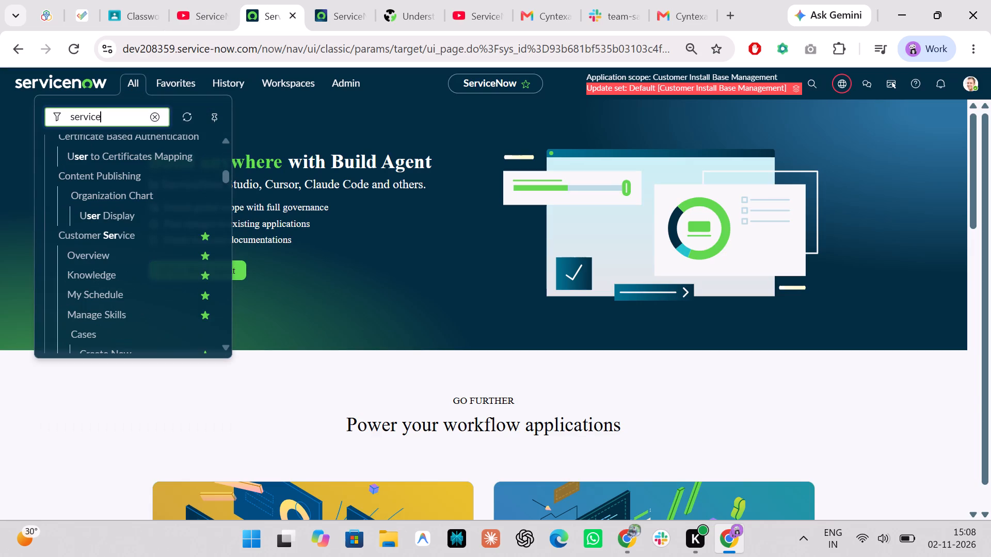
key("space")
type("cha")
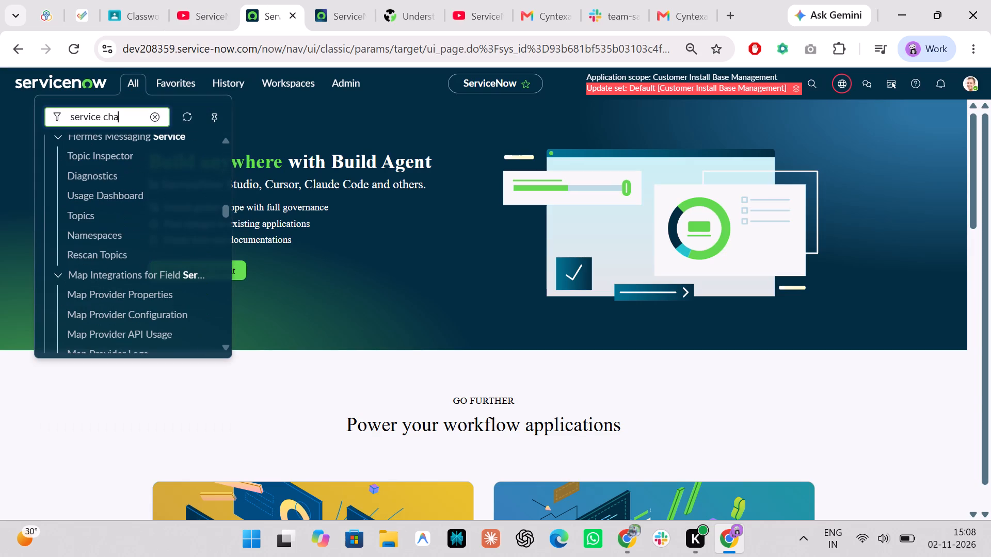
scroll(129, 205, "up", 6)
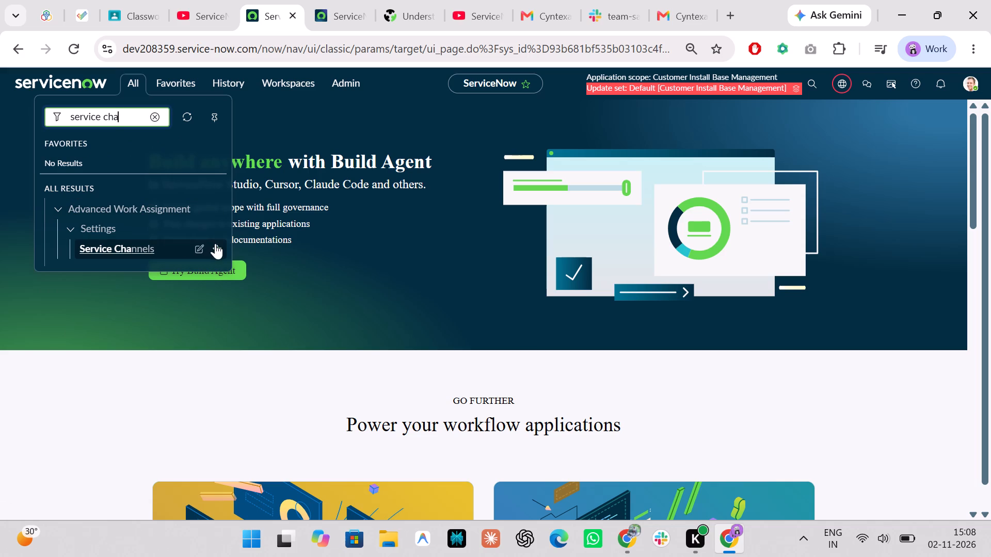
left_click(218, 250)
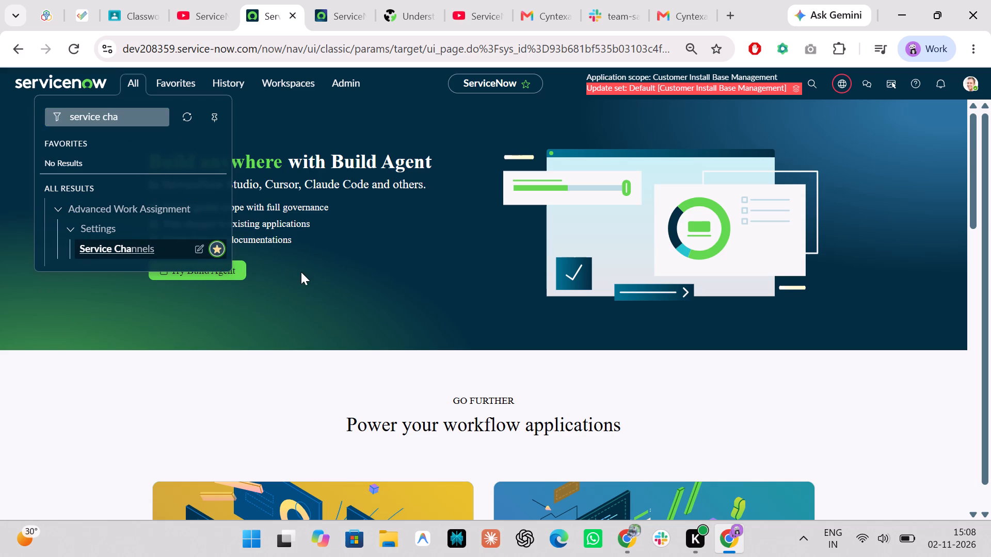
left_click(407, 307)
left_click(114, 248)
Start a new service channel record and play the AWA video until its Incident channel form is filled in, pausing there.
left_click(178, 0)
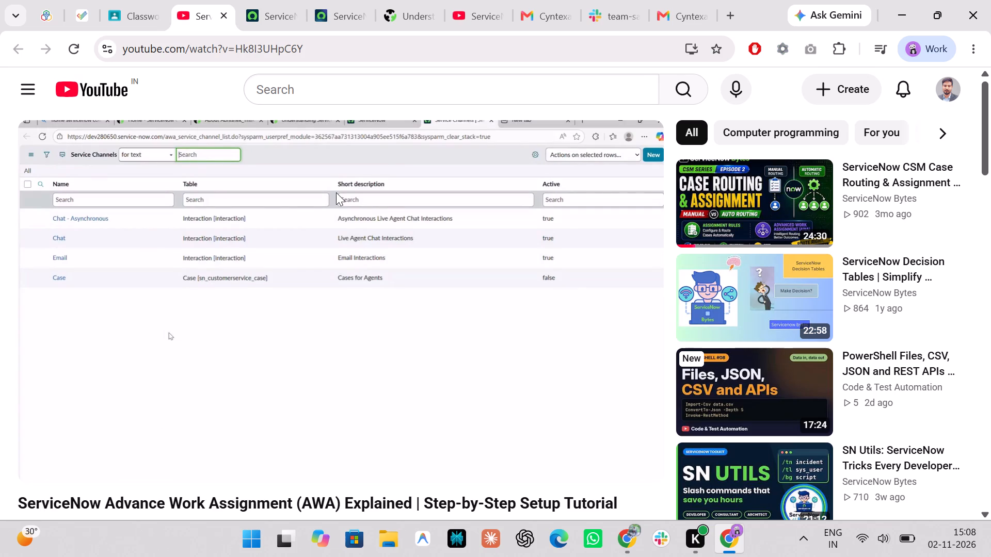
left_click(336, 192)
left_click(264, 0)
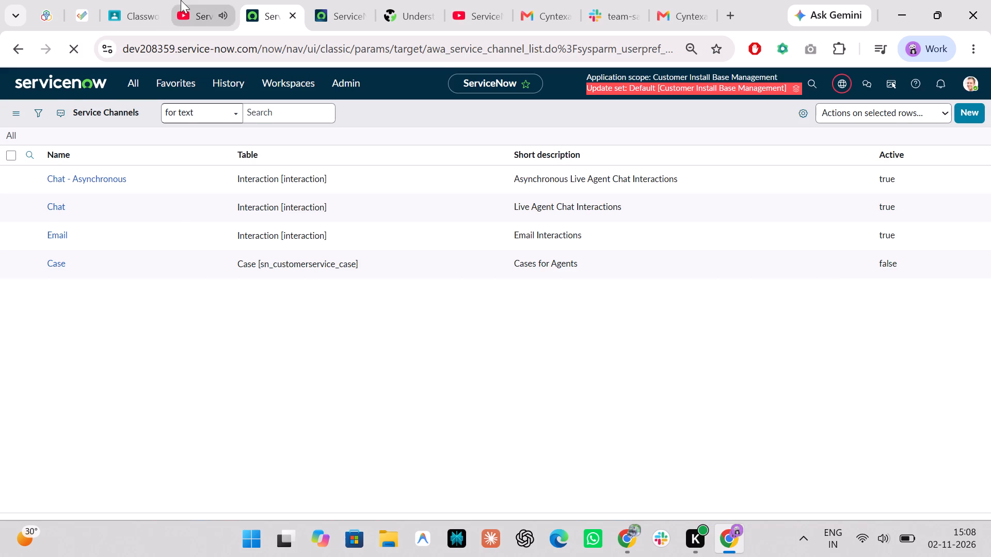
left_click(177, 0)
left_click(264, 0)
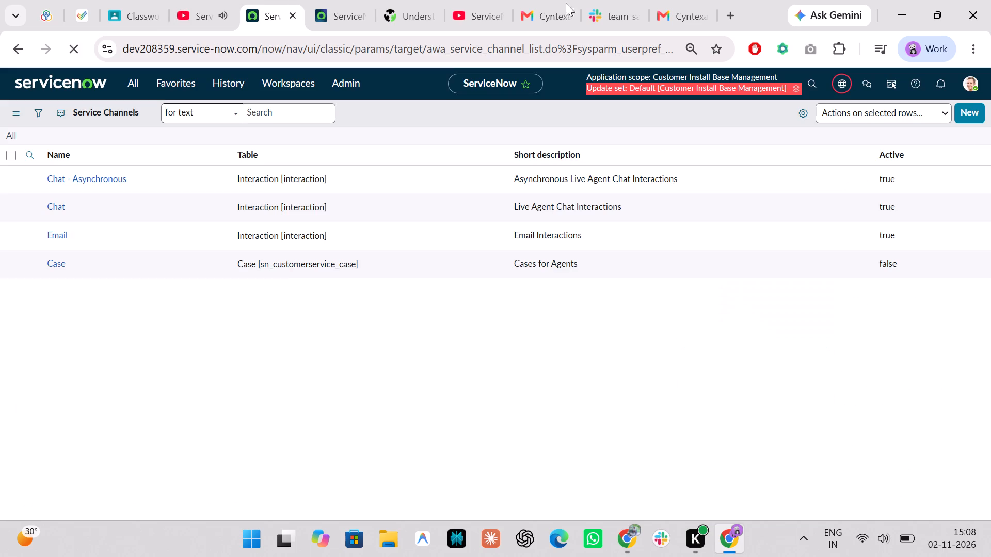
left_click(967, 120)
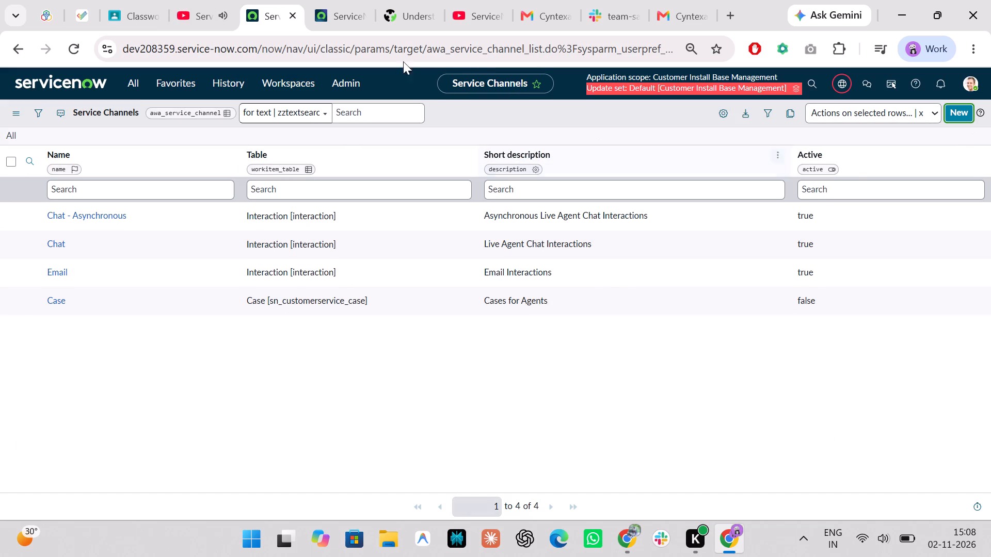
left_click(189, 0)
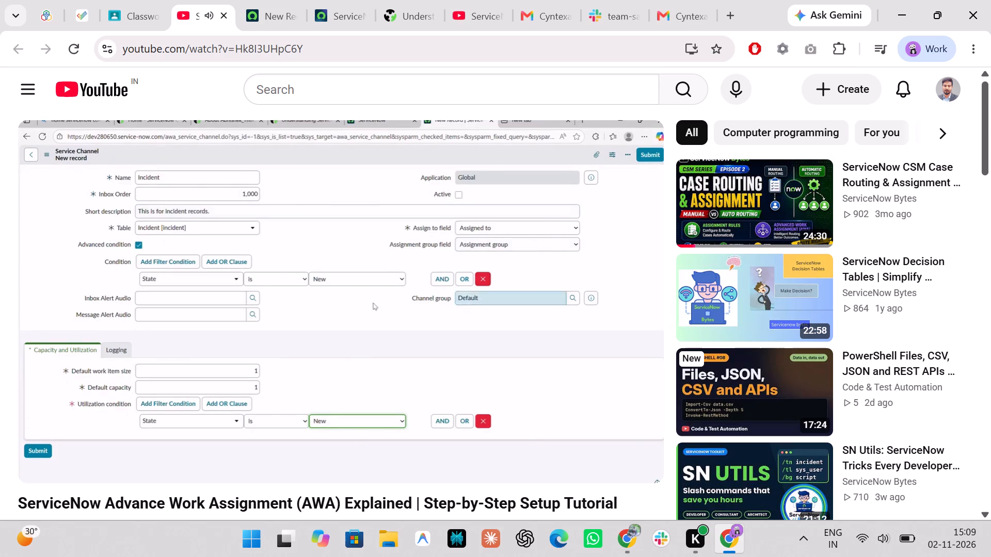
key("space")
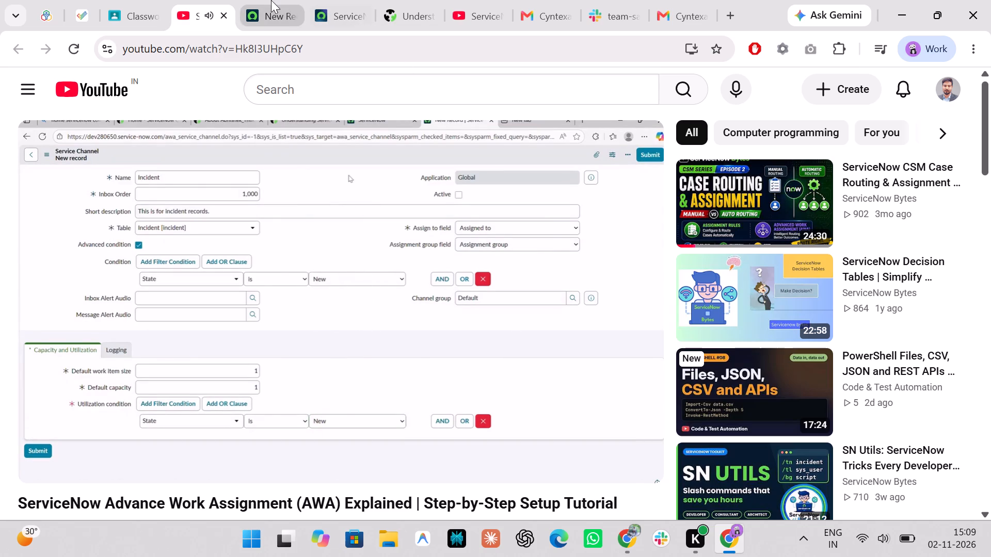
Name the new service channel "incident", set its inbox order to 1000 and mark it active.
left_click(271, 0)
type("incident")
left_click(207, 0)
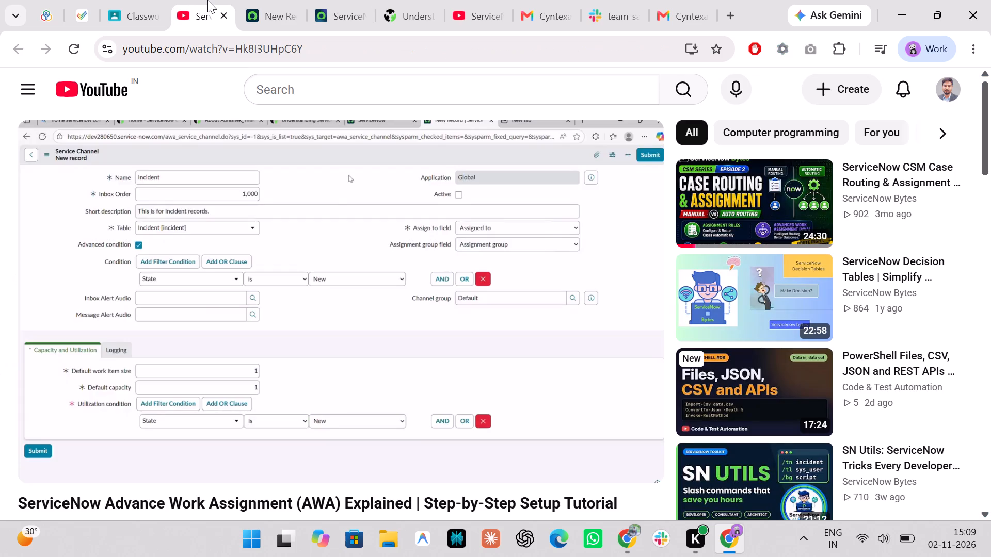
left_click(268, 0)
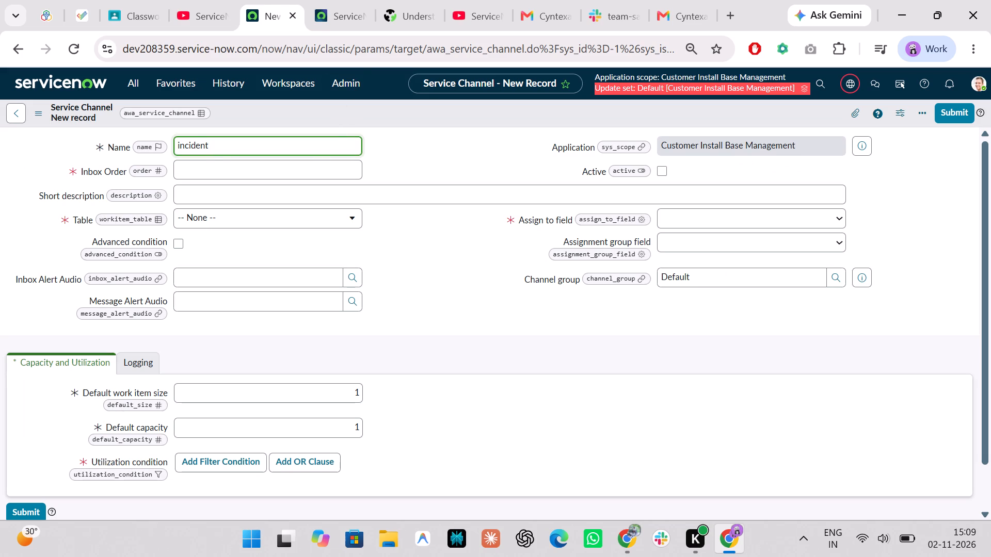
left_click(312, 167)
type("1000")
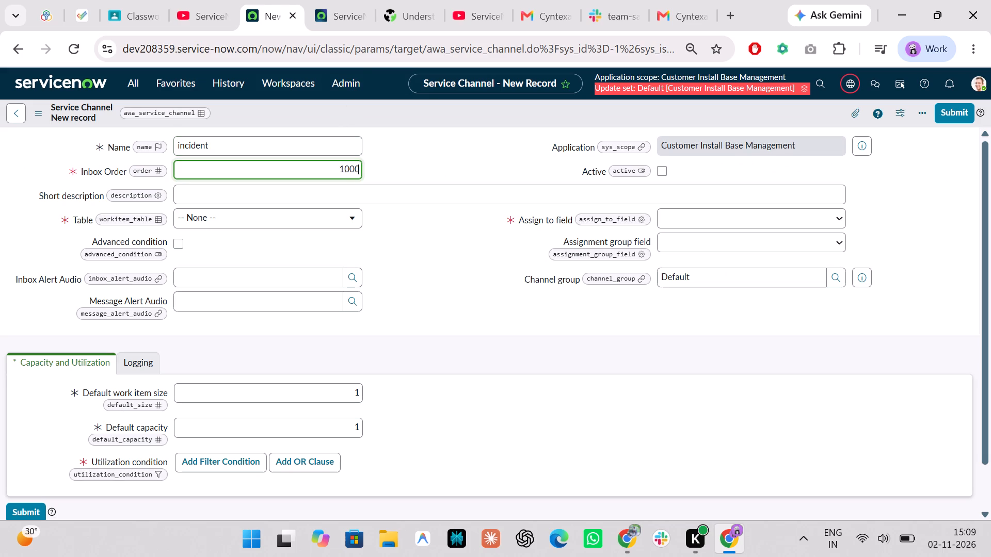
left_click(200, 0)
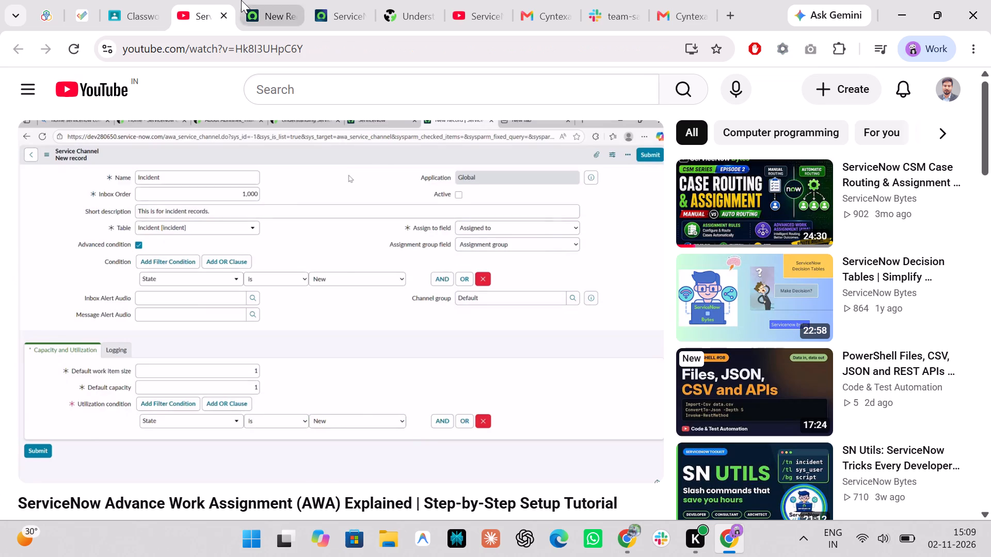
left_click(241, 0)
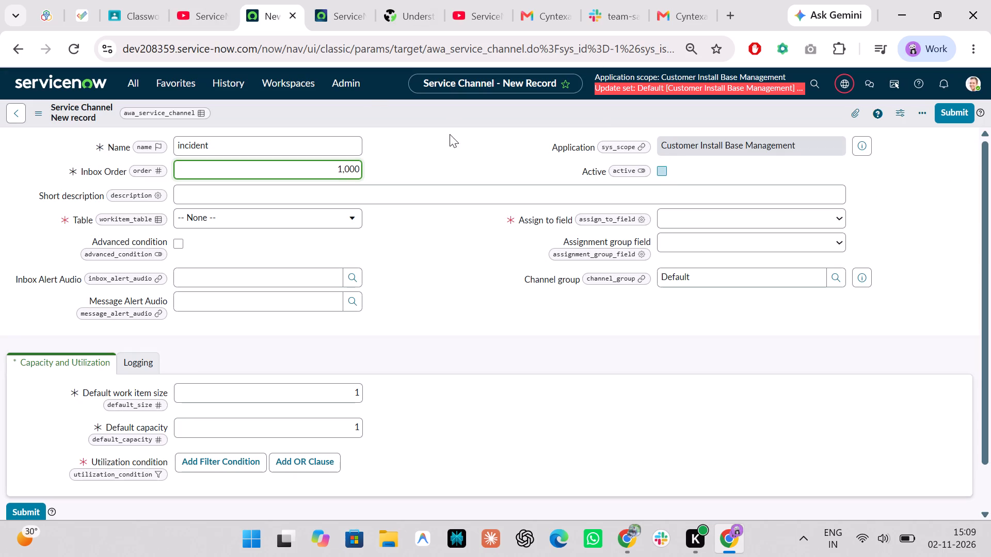
left_click(233, 0)
left_click(289, 0)
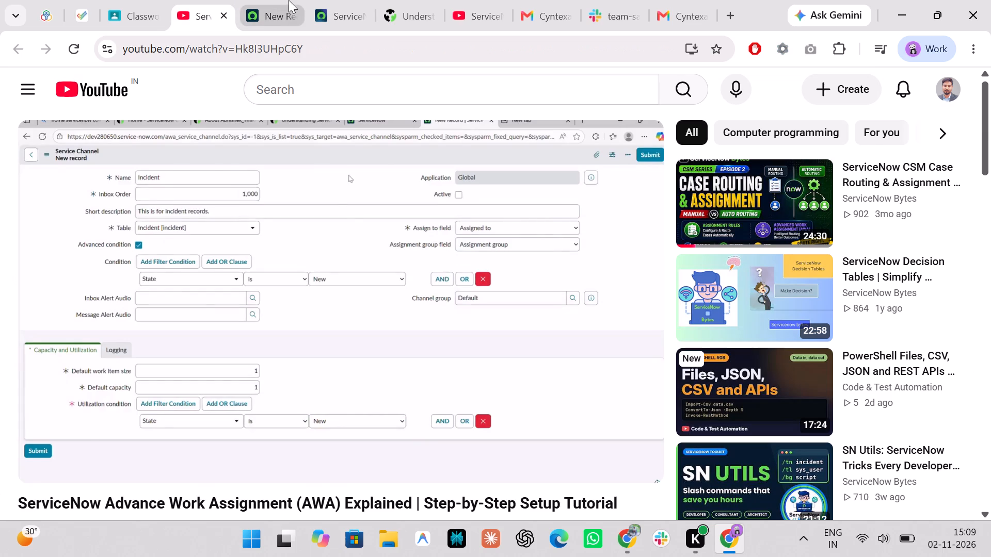
left_click(661, 174)
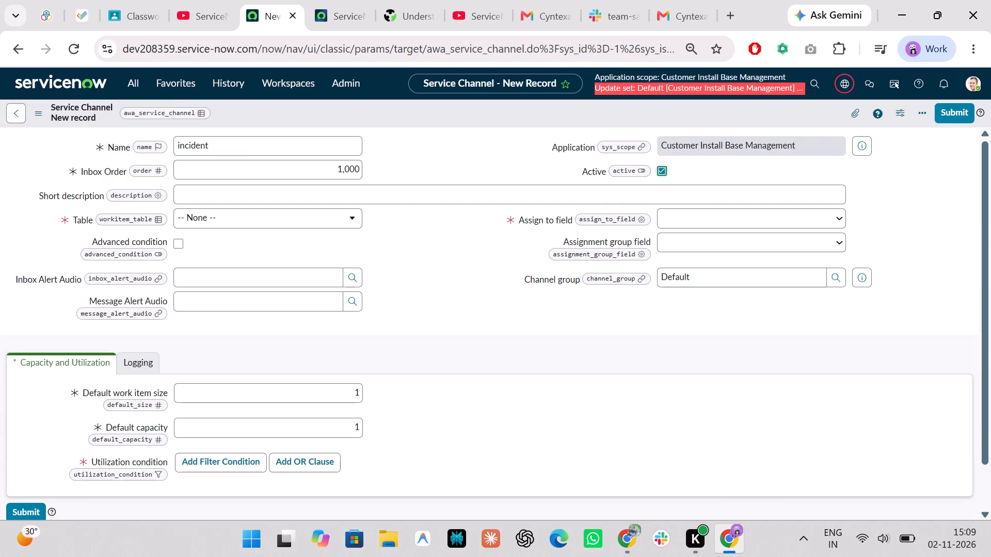
Check the AWA video's channel form and enter the short description "This is for incident record." in the new service channel.
left_click(218, 0)
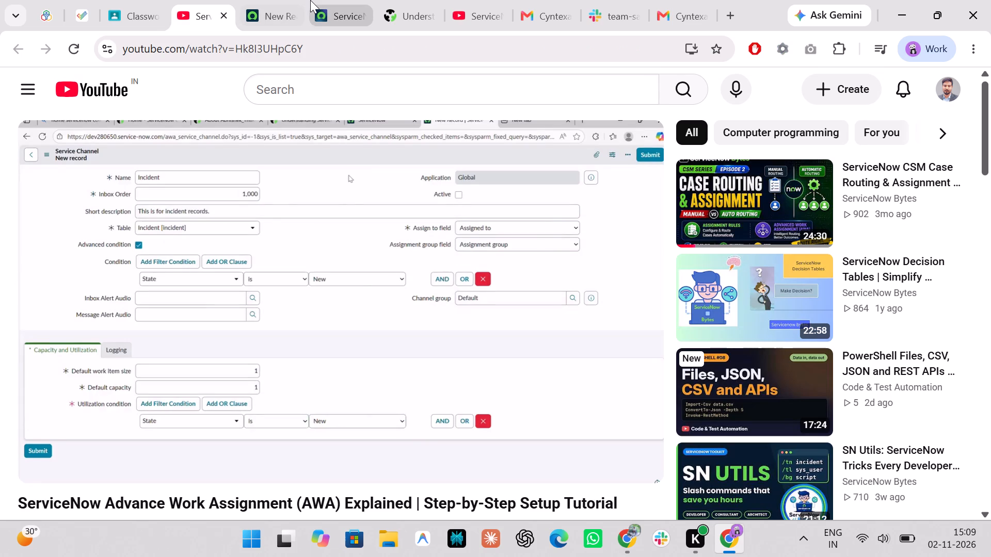
left_click(310, 0)
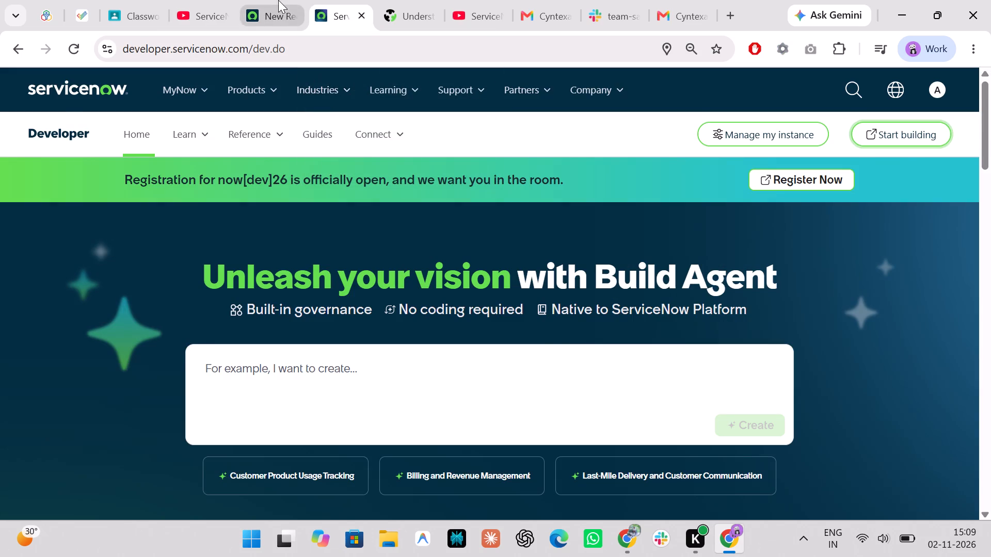
left_click(278, 0)
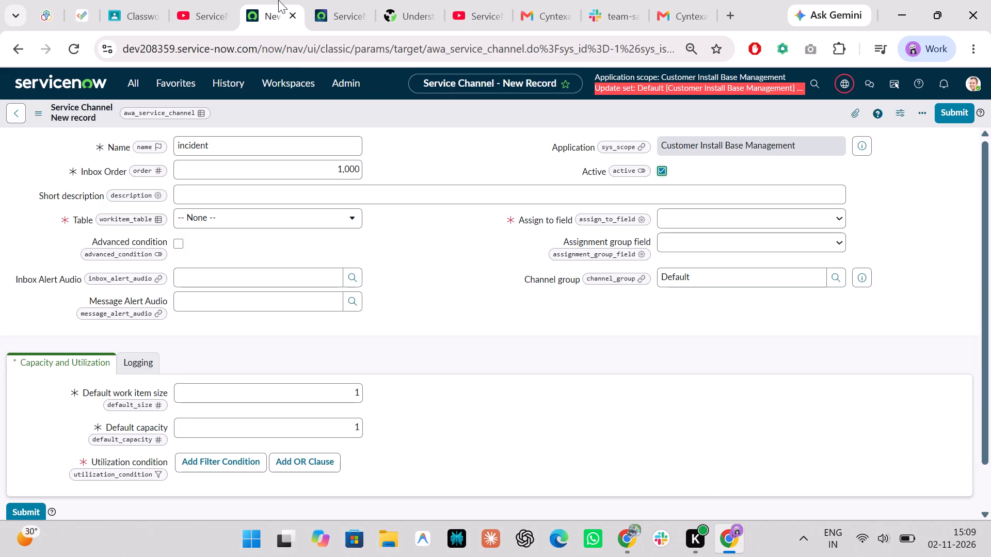
left_click(227, 196)
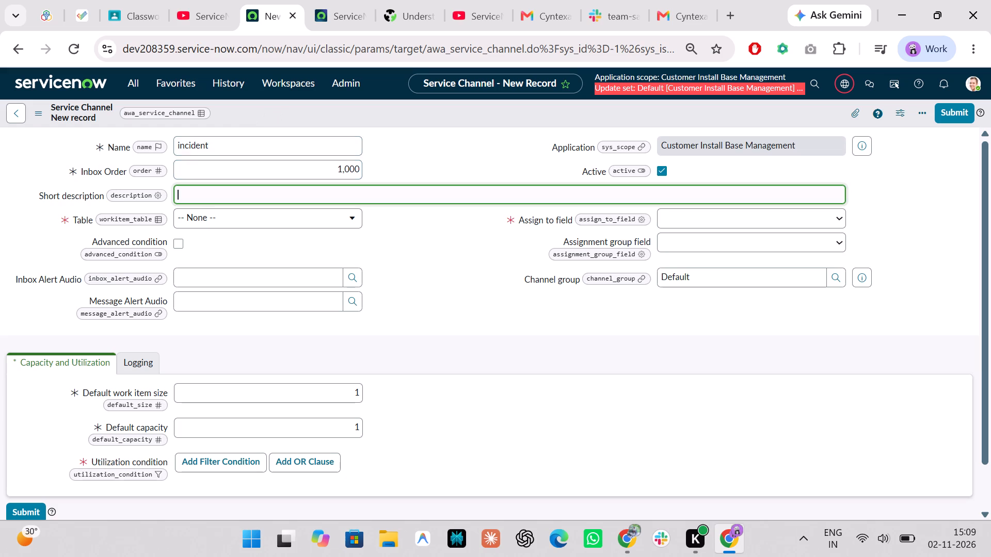
type("This")
key("space")
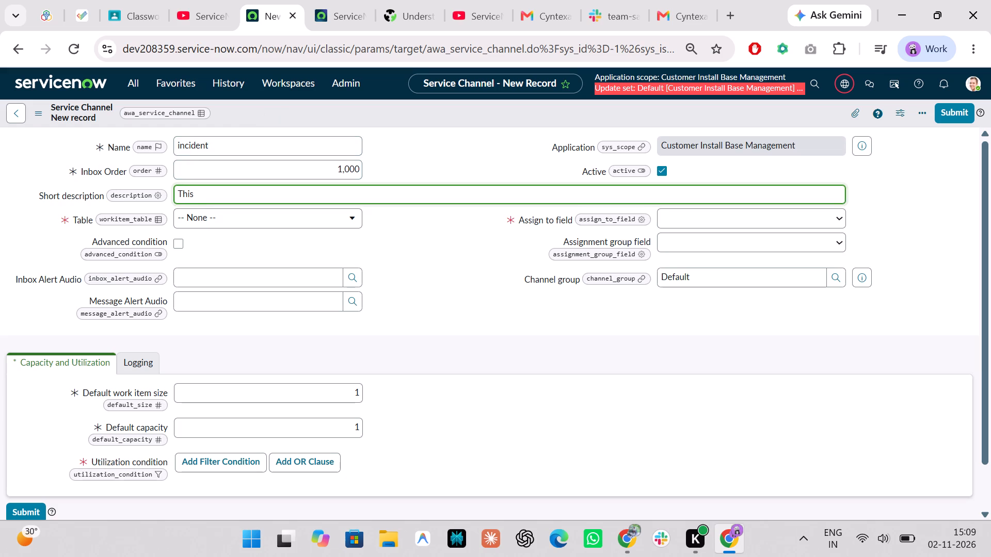
left_click(183, 0)
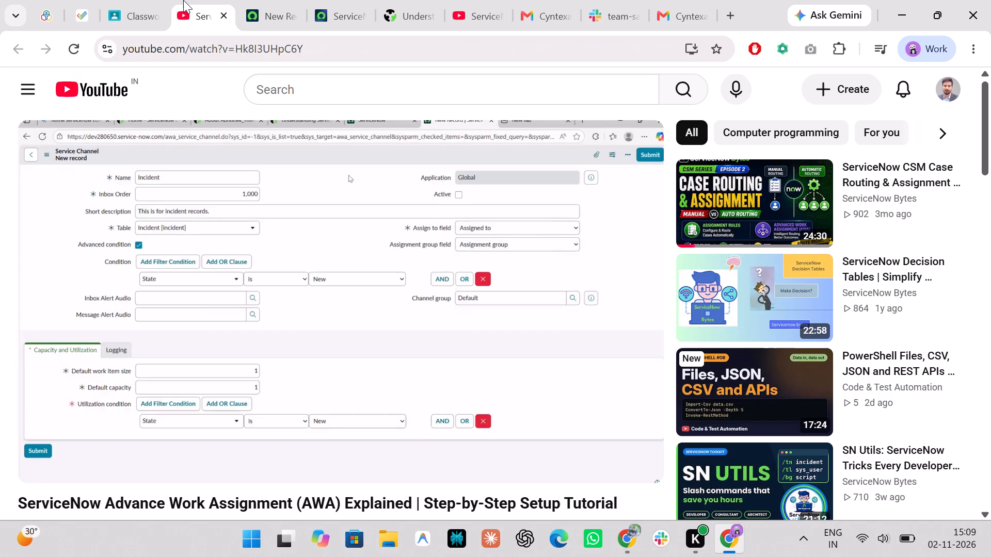
left_click(300, 0)
type("is for incid")
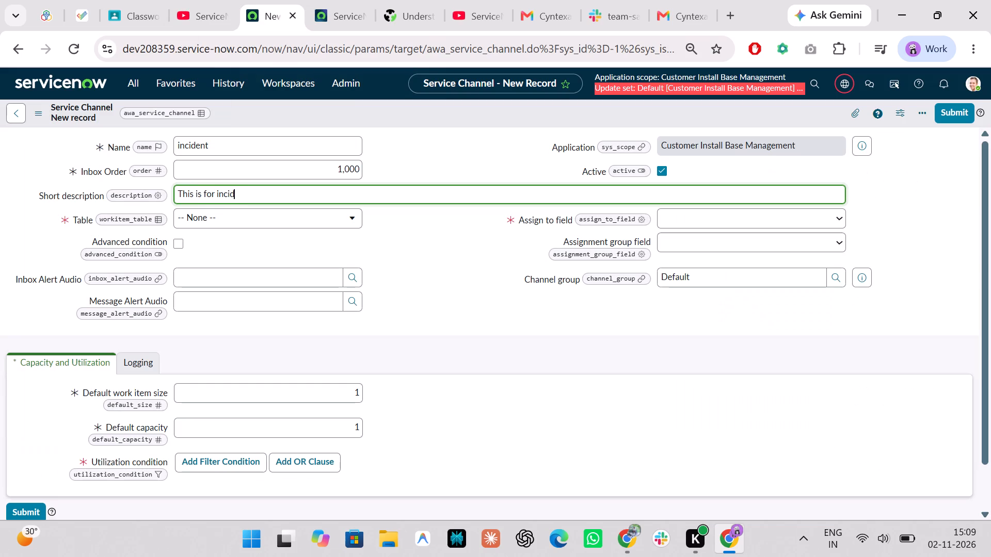
type("dent")
key("space")
key("BackSpace")
key("BackSpace")
key("BackSpace")
key("BackSpace")
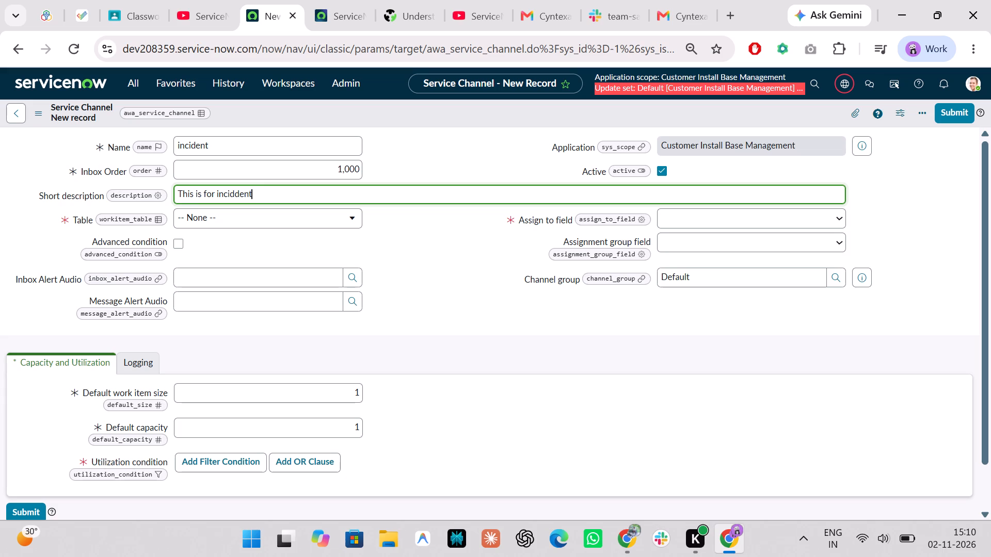
key("BackSpace")
type("ent record.")
Set the service channel's table to Incident [incident].
left_click(261, 214)
type("incide")
key("Return")
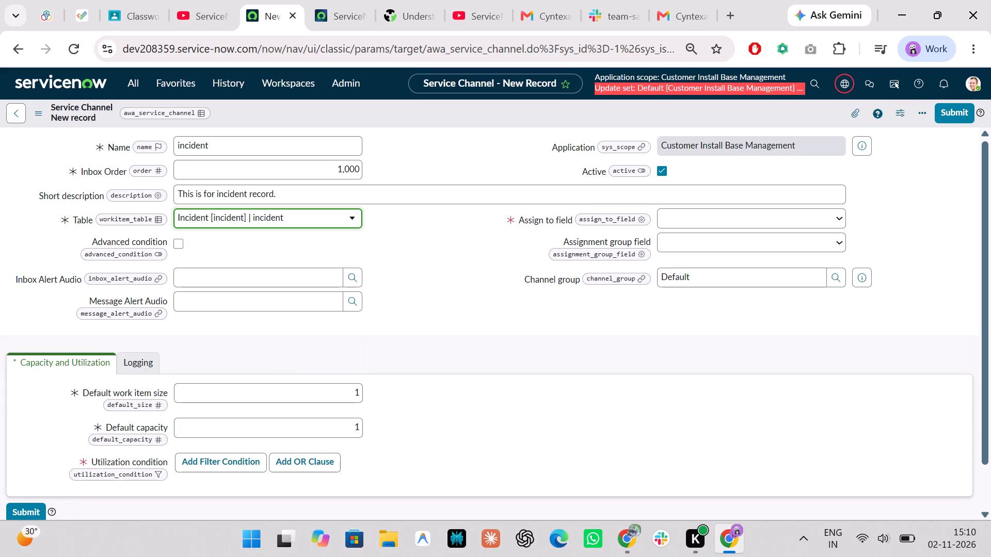
left_click(504, 334)
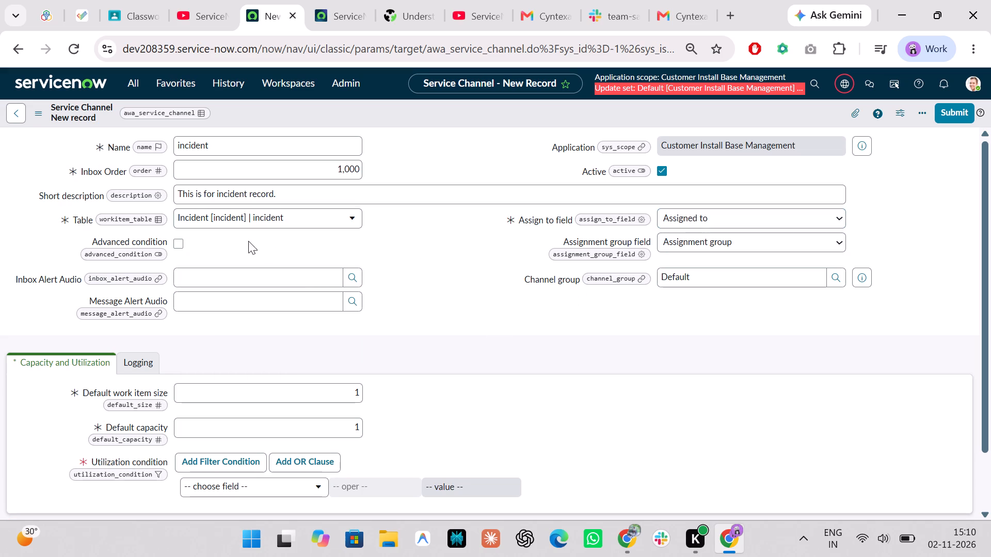
Enable the advanced condition on the service channel and set its condition to State is New.
left_click(175, 239)
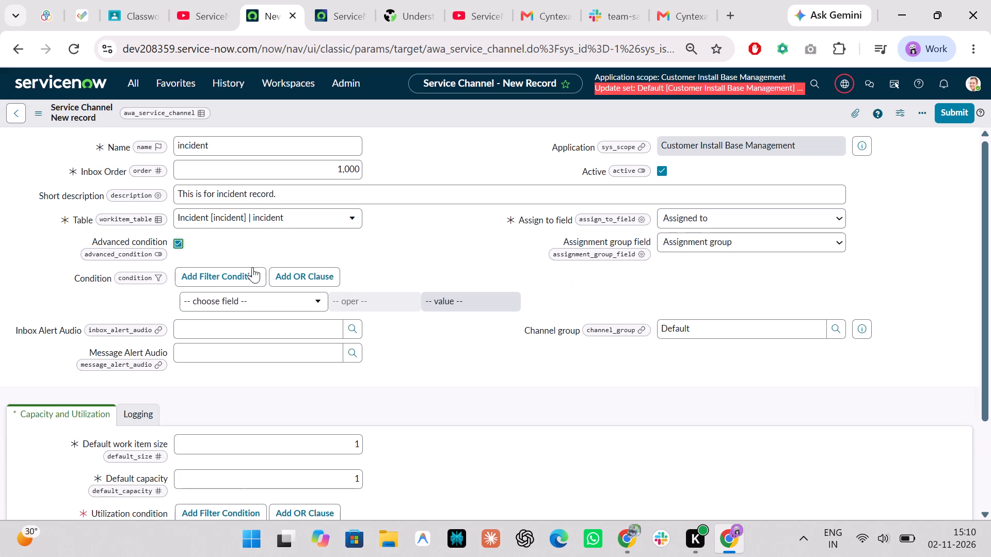
left_click(277, 301)
type("sta")
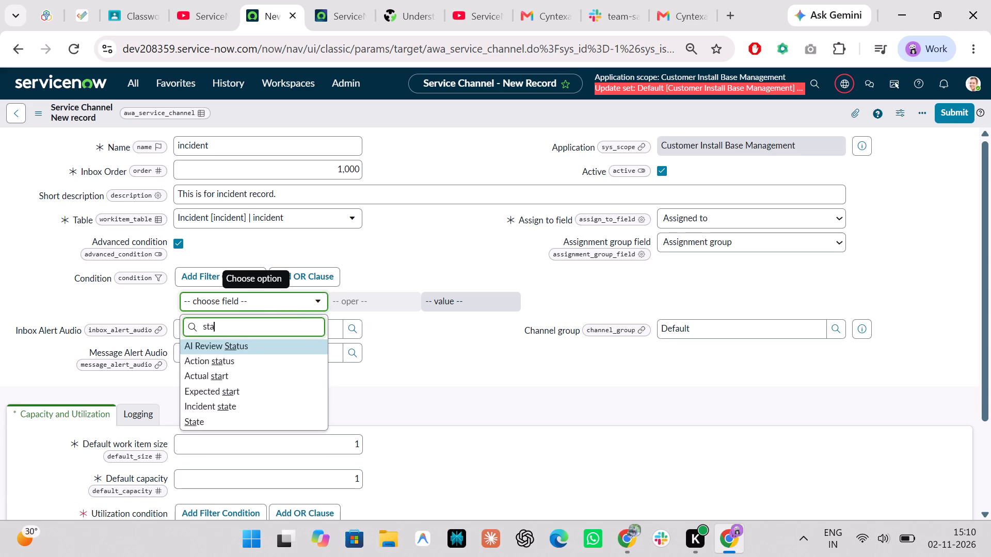
key("Up")
key("End")
key("Down")
key("Down")
key("Down")
key("Down")
key("Down")
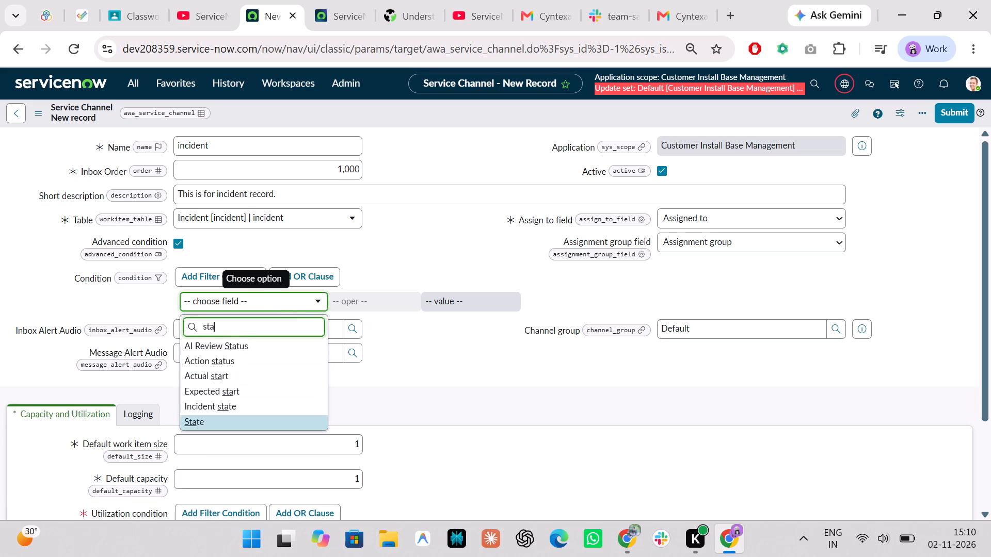
key("Return")
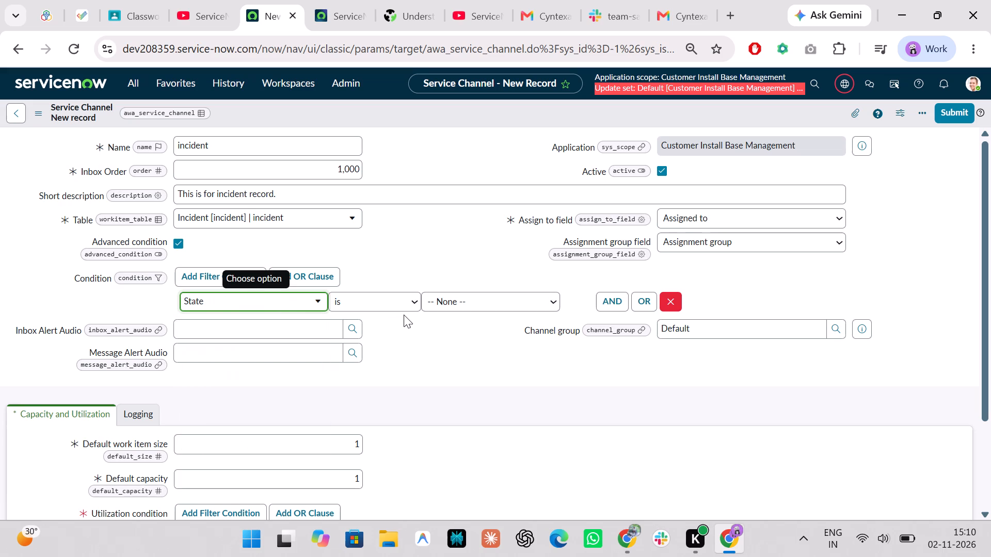
left_click(465, 306)
left_click(438, 344)
Set the utilization condition under Capacity and Utilization to State is New.
scroll(438, 344, "down", 1)
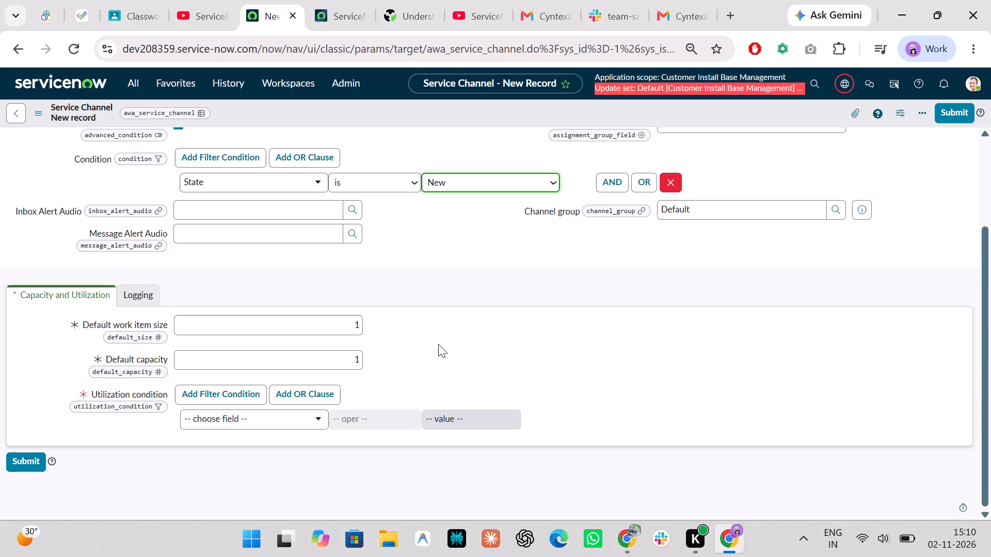
scroll(438, 344, "down", 1)
left_click(268, 410)
type("sta")
type("te")
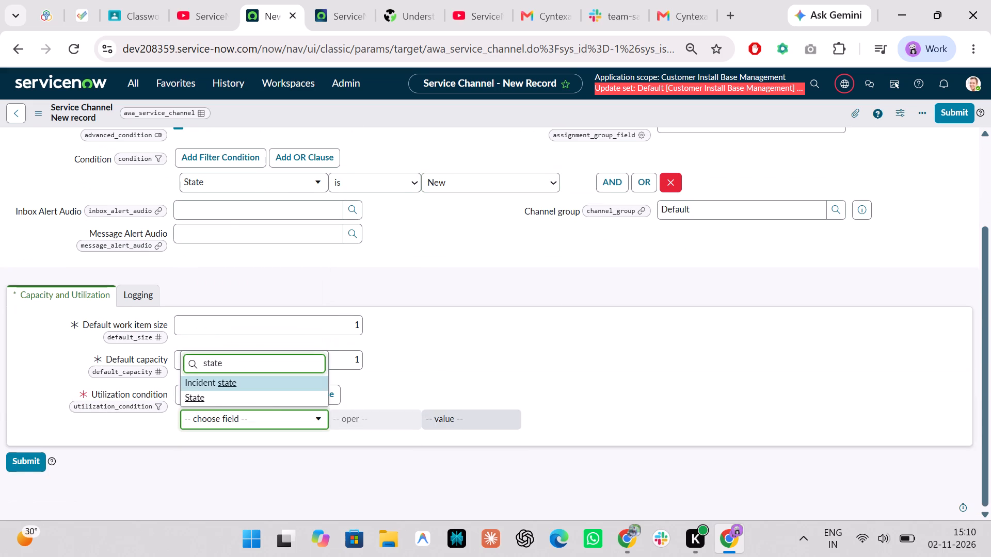
key("Down")
key("Return")
left_click(482, 420)
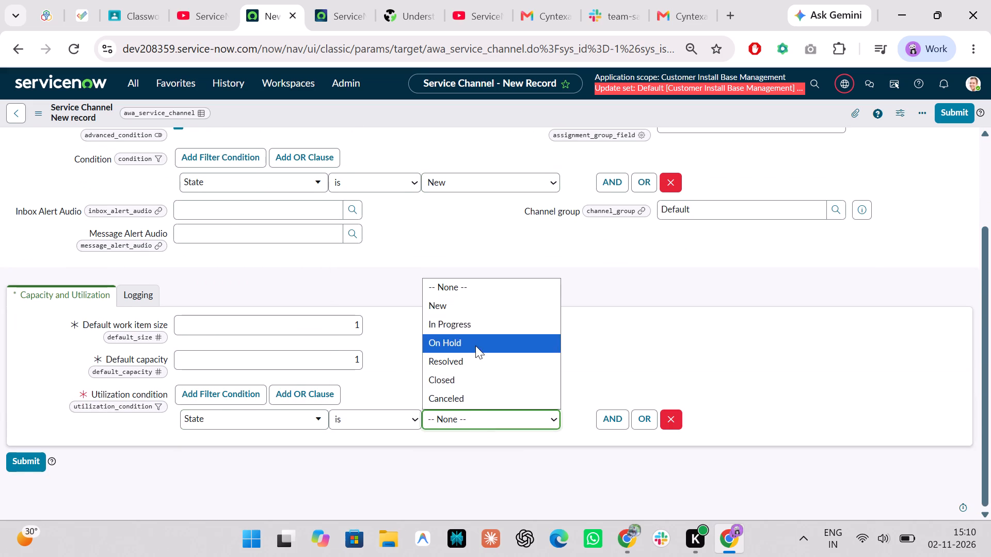
left_click(454, 305)
Resume the AWA video to see how the channel is saved, and save the incident service channel record in the instance.
left_click(222, 0)
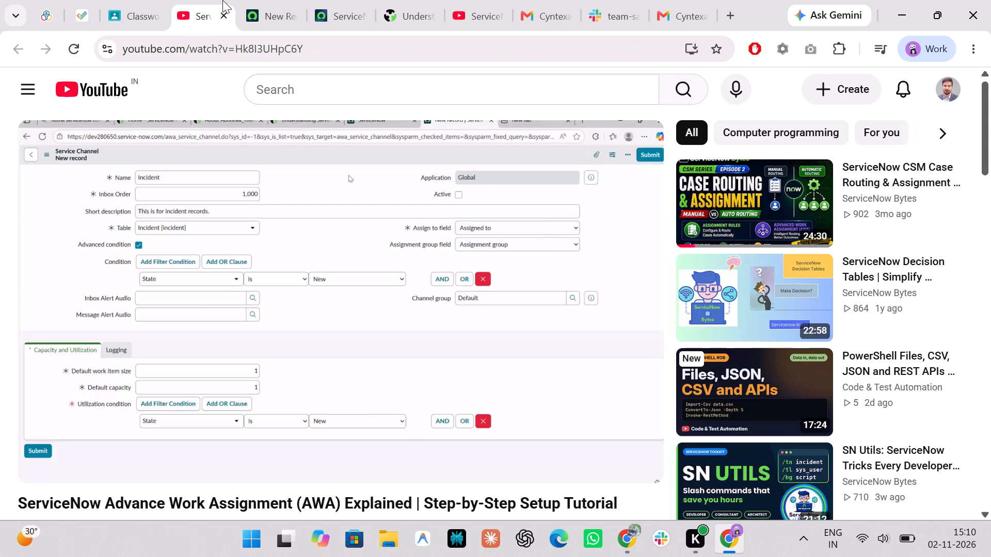
left_click(378, 185)
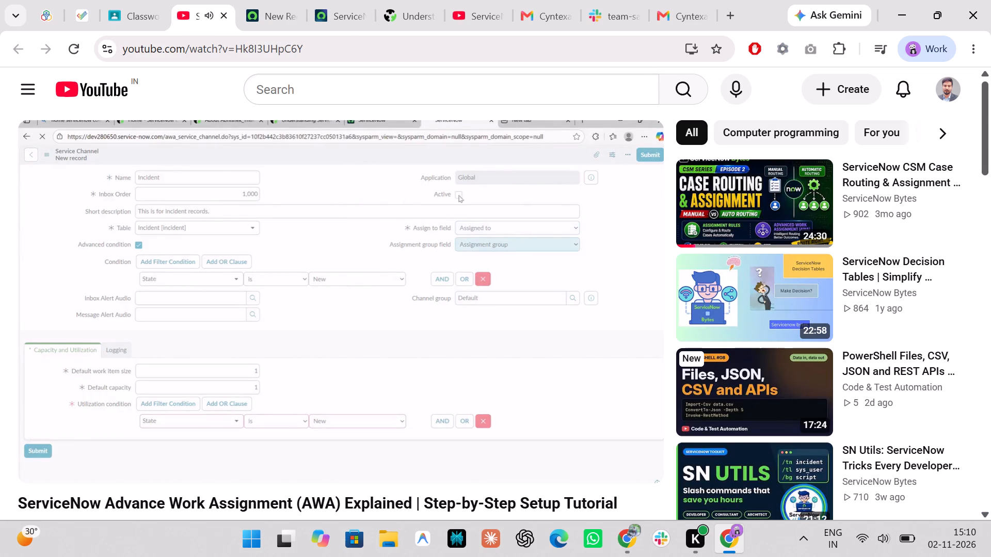
left_click(282, 0)
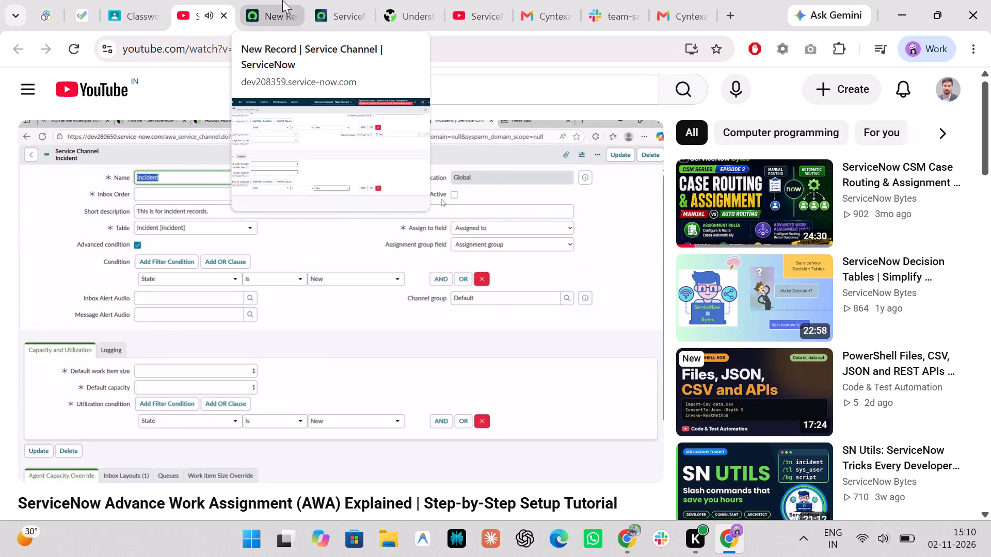
key("ctrl+s")
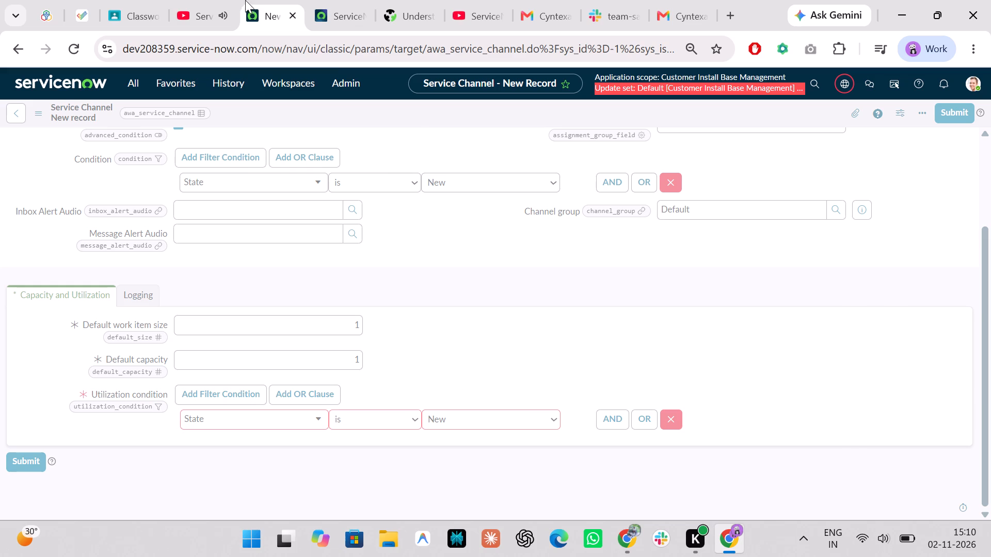
Follow the AWA video until its blank new Queue record form is shown, and pause it there.
left_click(200, 0)
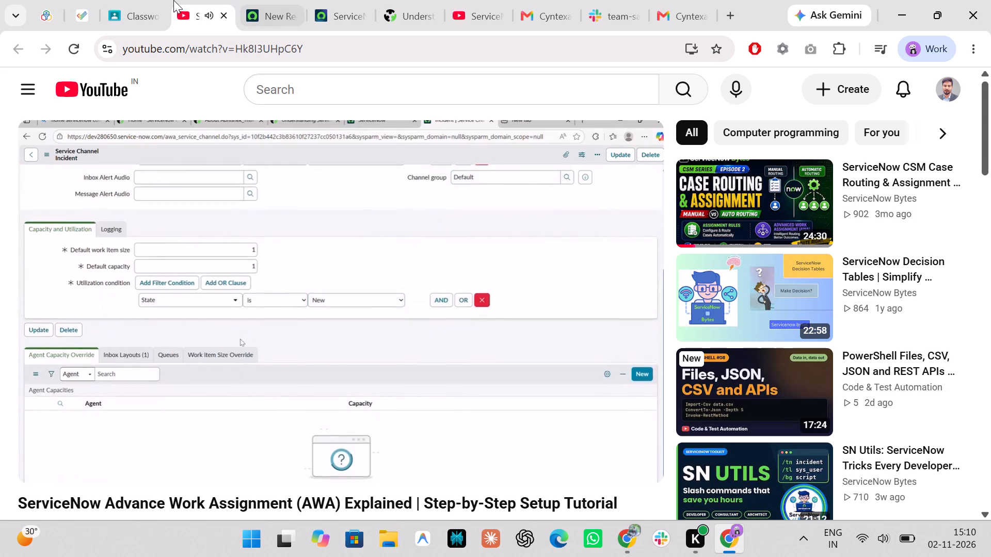
left_click(283, 0)
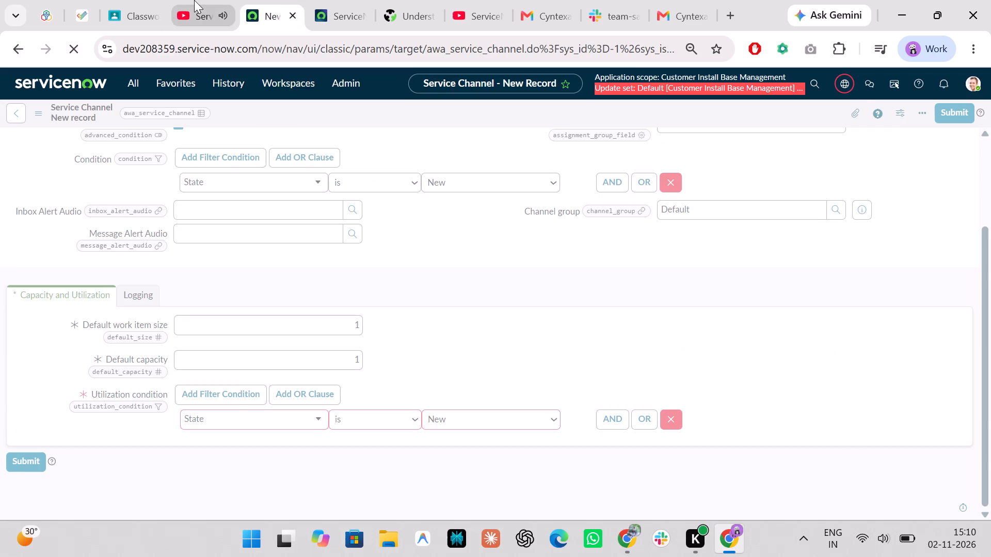
left_click(194, 0)
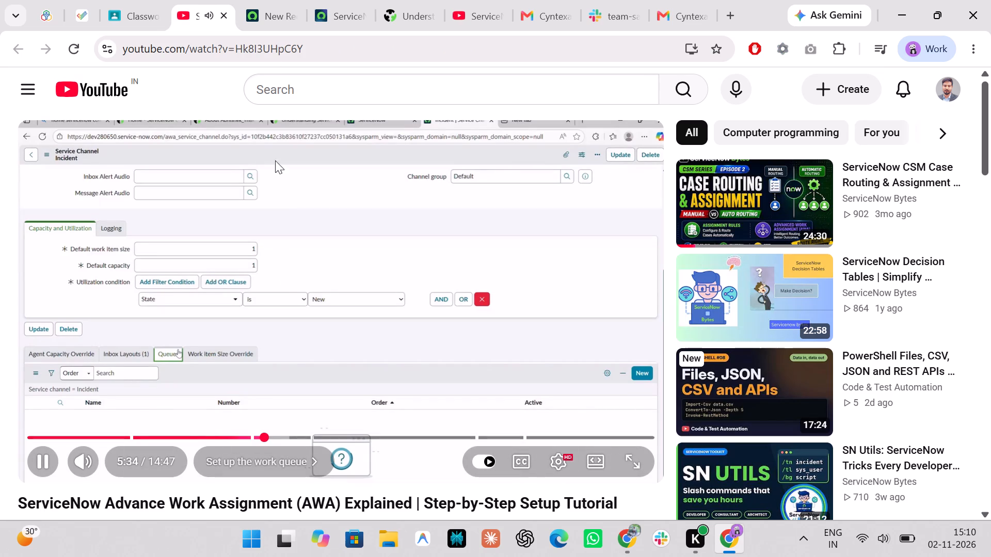
left_click(267, 0)
scroll(318, 284, "down", 2)
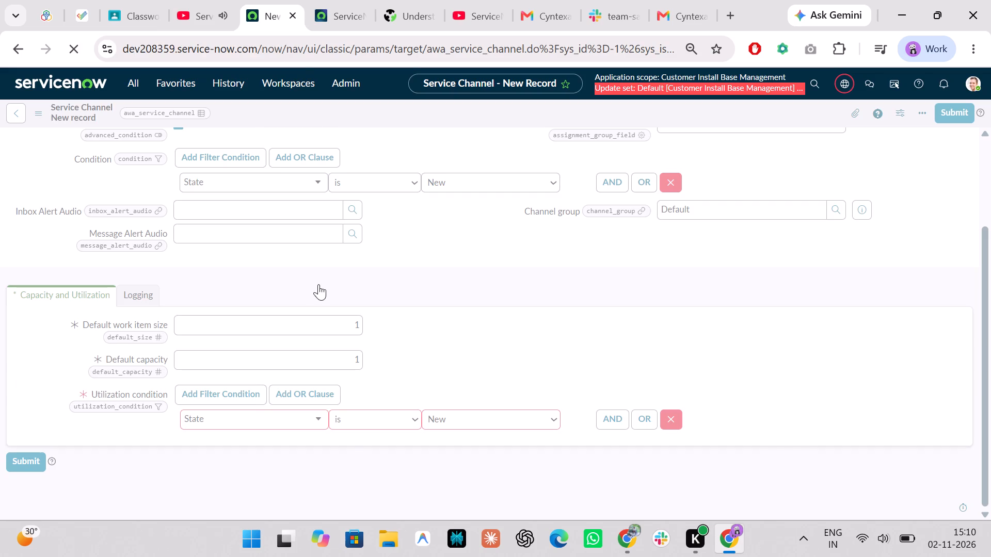
left_click(210, 0)
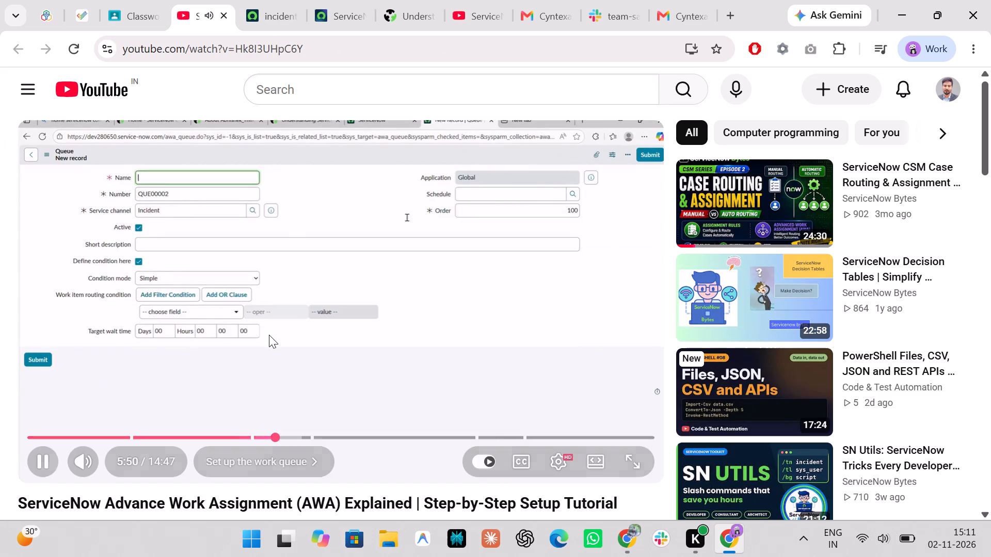
left_click(269, 335)
Open the Queues related list of the saved incident service channel and start a new queue record.
left_click(274, 0)
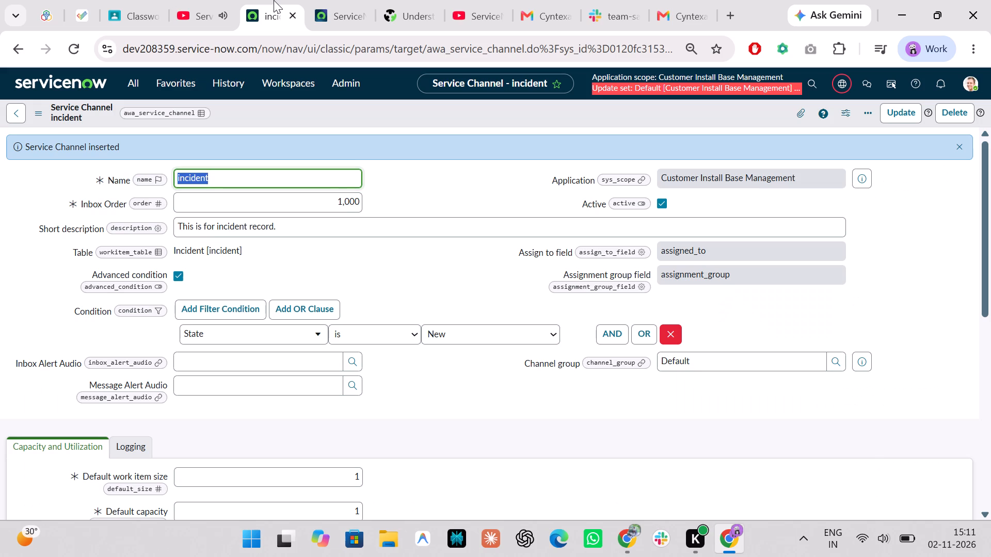
scroll(318, 330, "down", 4)
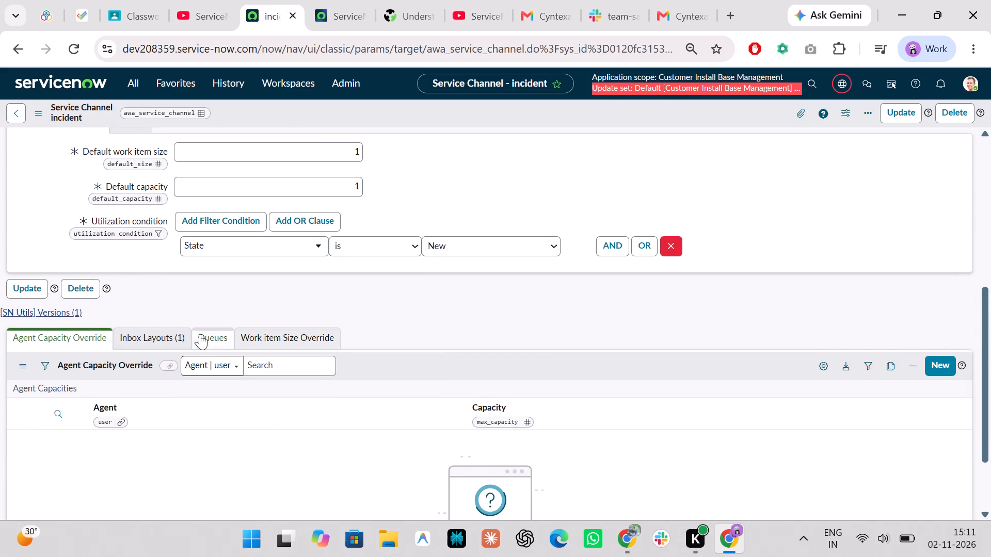
left_click(163, 334)
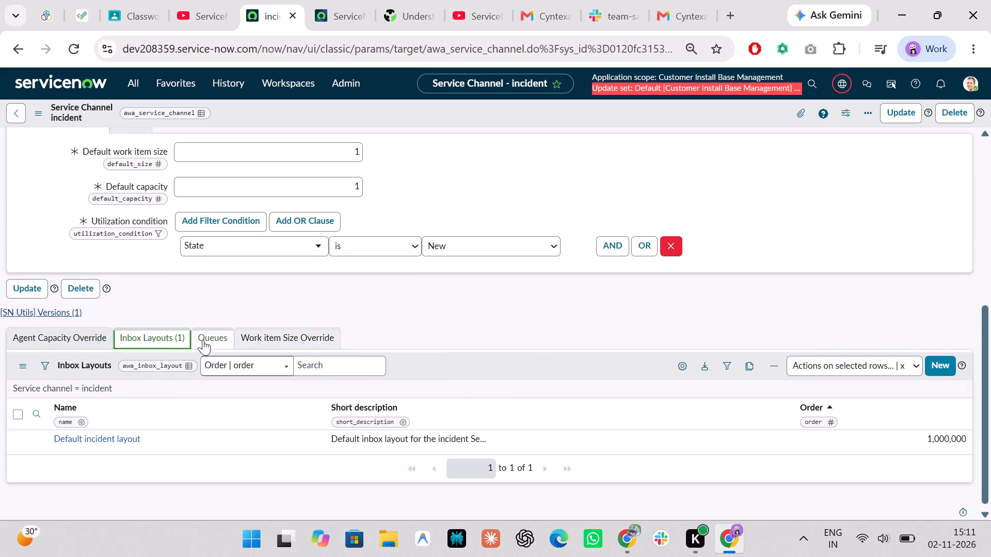
left_click(203, 339)
left_click(941, 359)
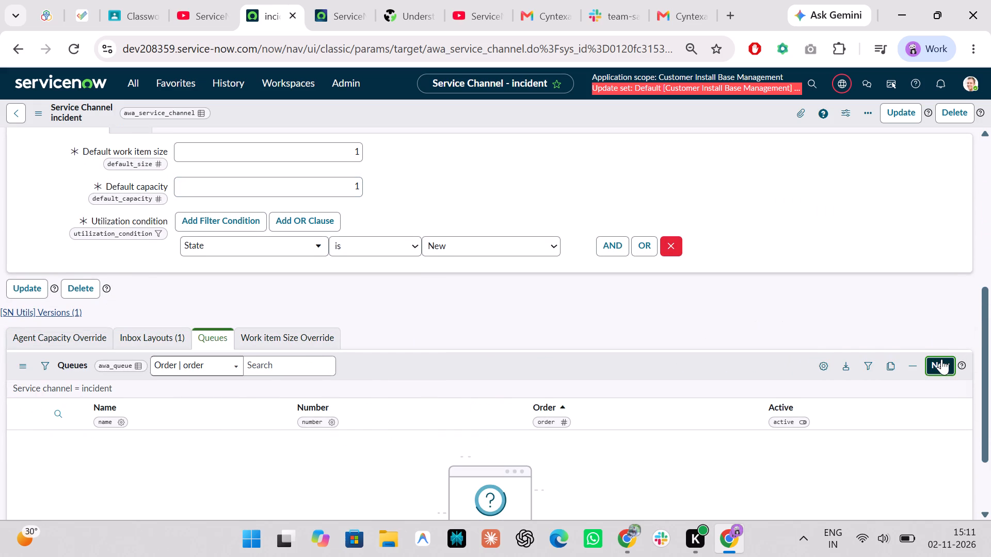
Play the AWA video through the Incident queue setup and pause it at the saved queue's Assignment Eligibility list.
left_click(218, 0)
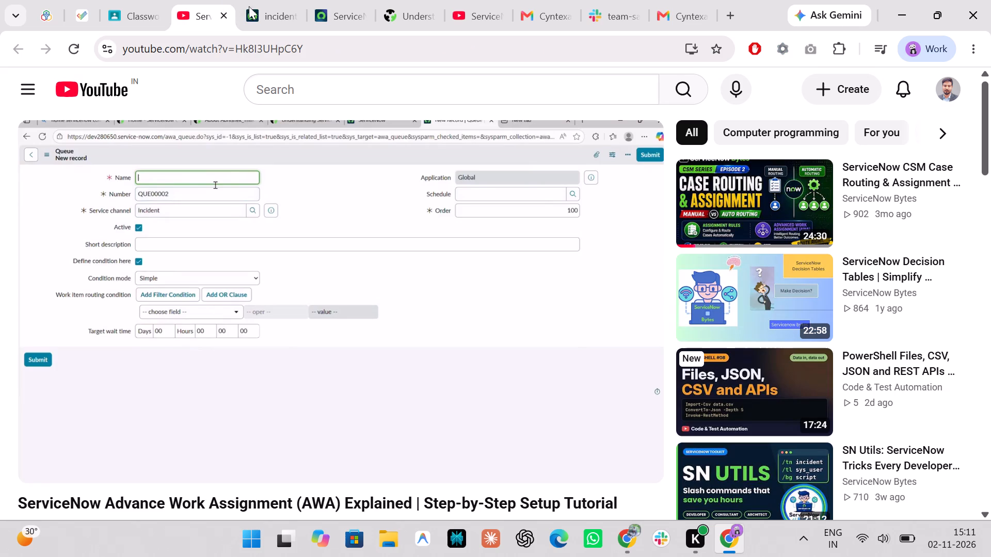
left_click(344, 231)
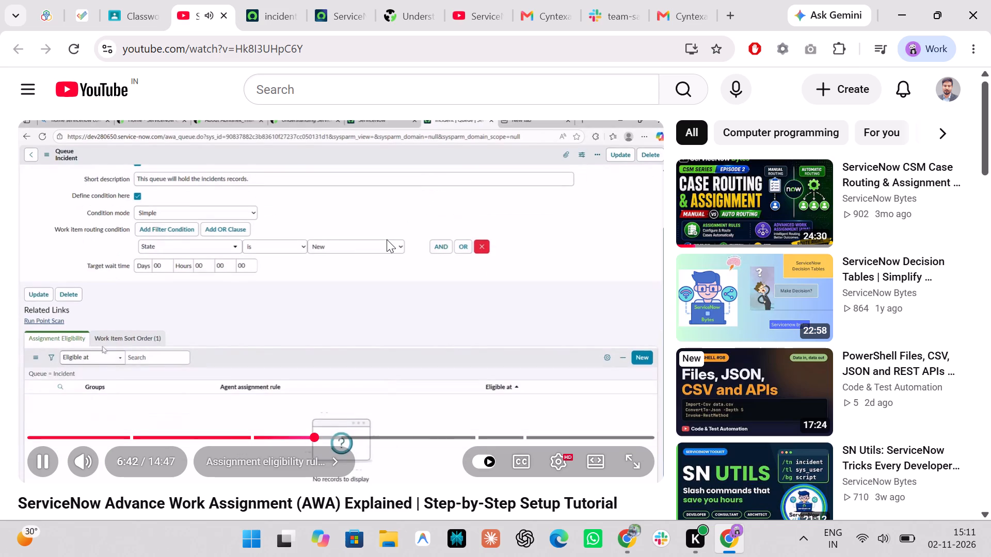
left_click(387, 239)
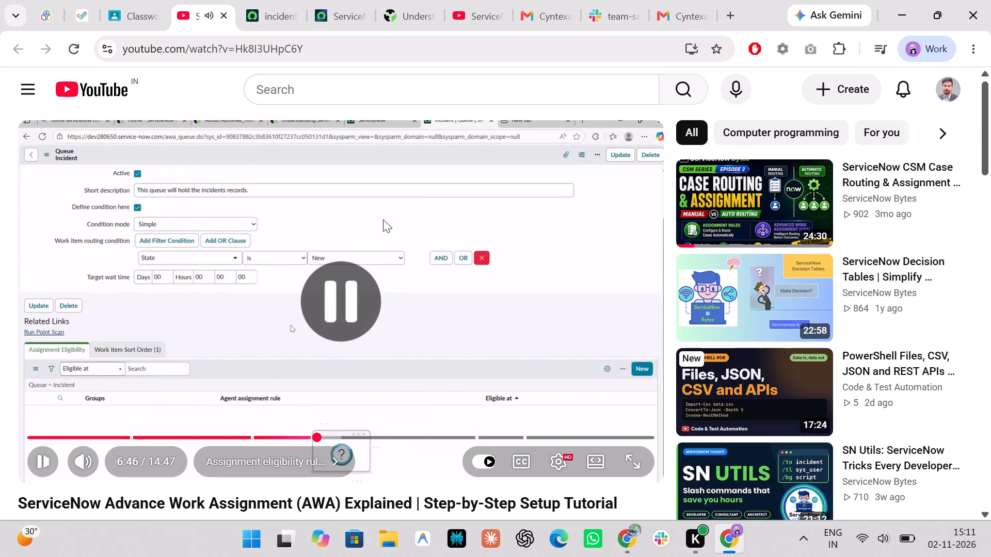
Switch to the ServiceNow instance and name the new queue record incident.
left_click(253, 0)
scroll(297, 267, "up", 1)
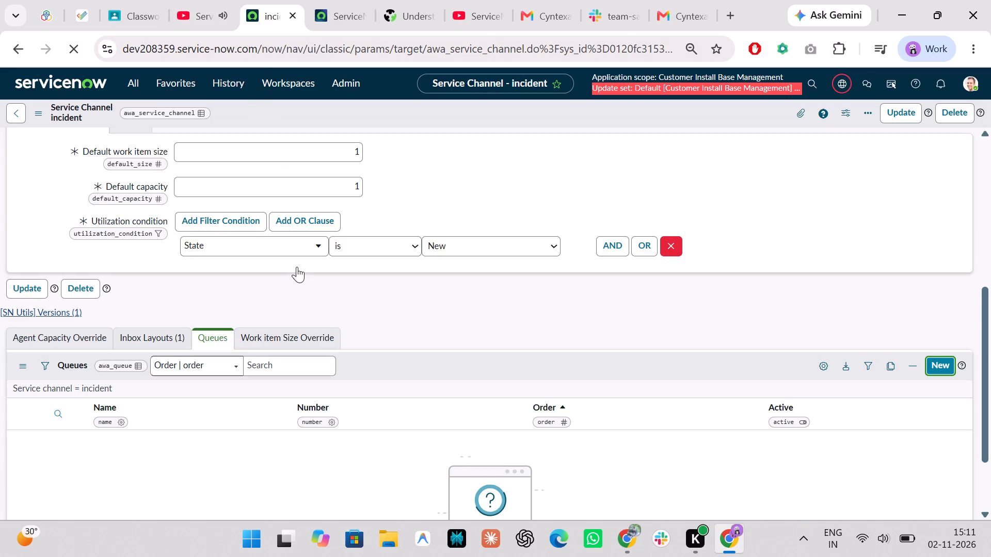
scroll(297, 267, "up", 1)
scroll(426, 313, "down", 1)
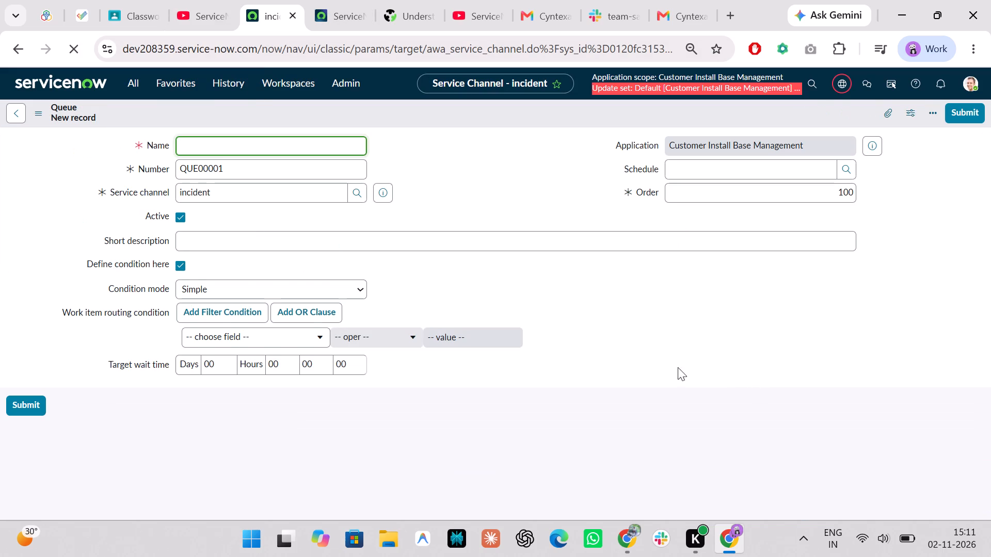
type("incident")
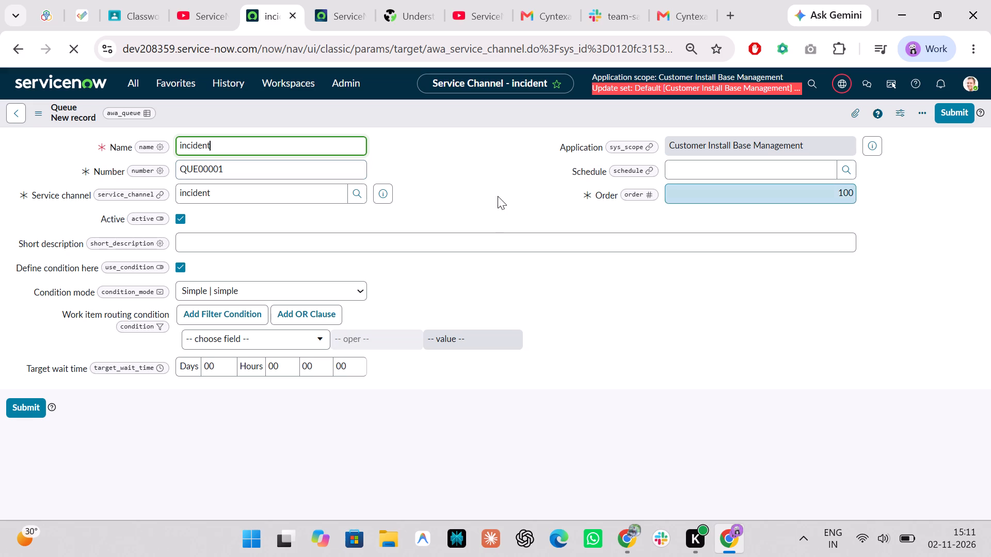
Set the queue's work item routing condition to State is New and save the queue record.
left_click(278, 336)
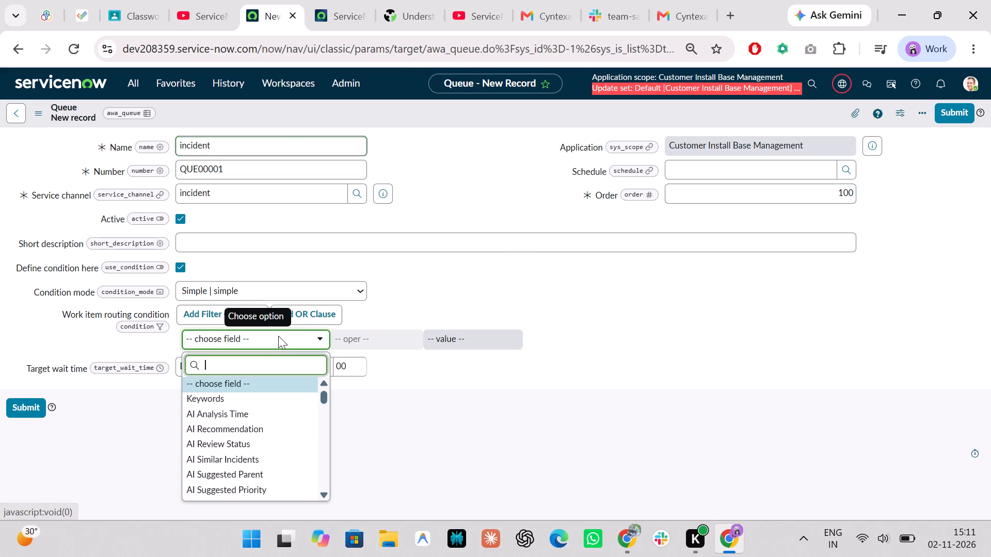
type("stat")
key("Down")
key("Down")
key("Down")
key("Return")
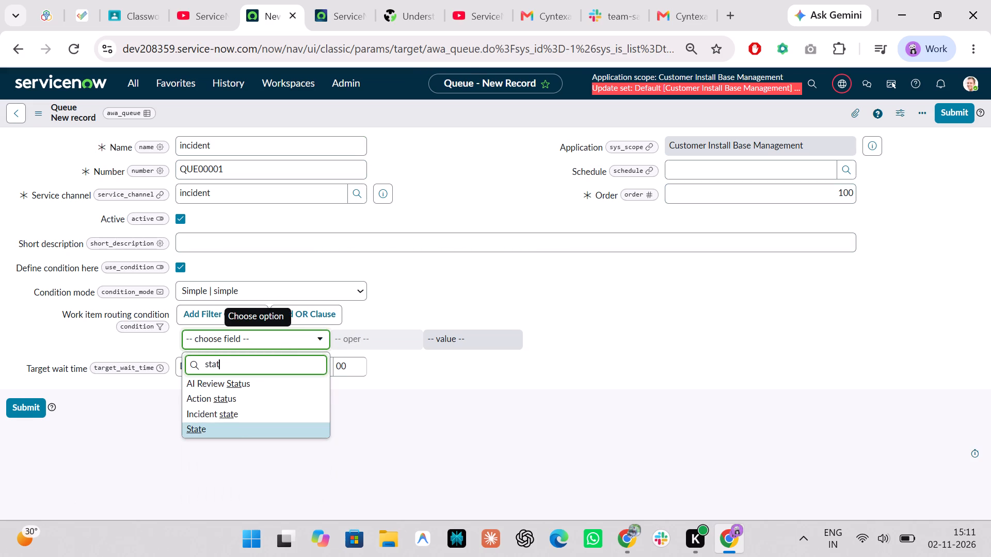
key("Return")
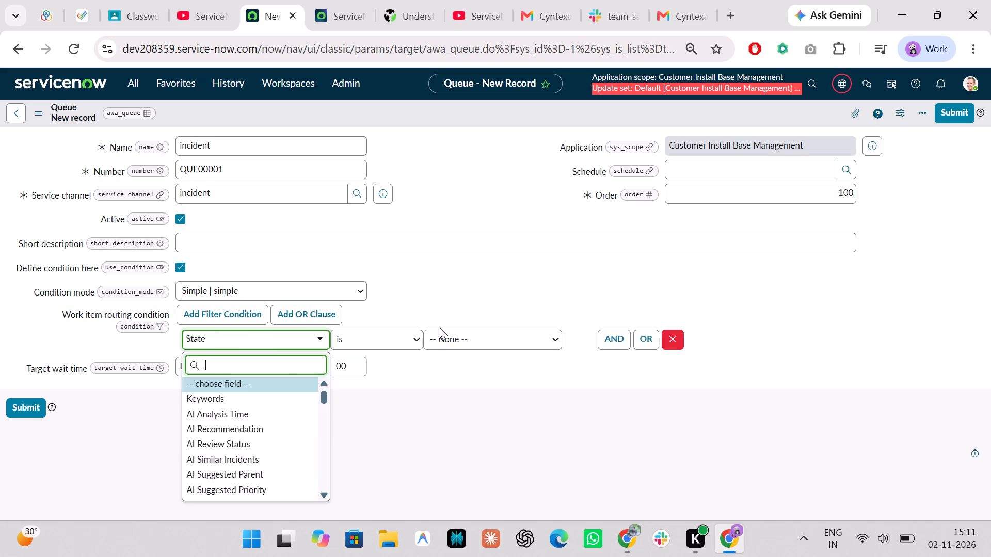
left_click(495, 335)
left_click(495, 335)
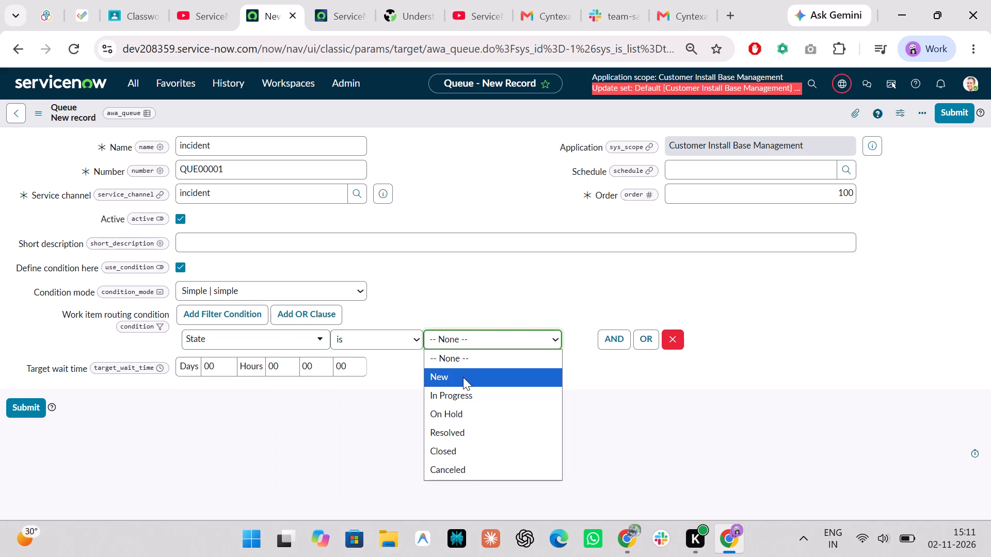
left_click(463, 377)
scroll(463, 377, "up", 1)
key("ctrl+s")
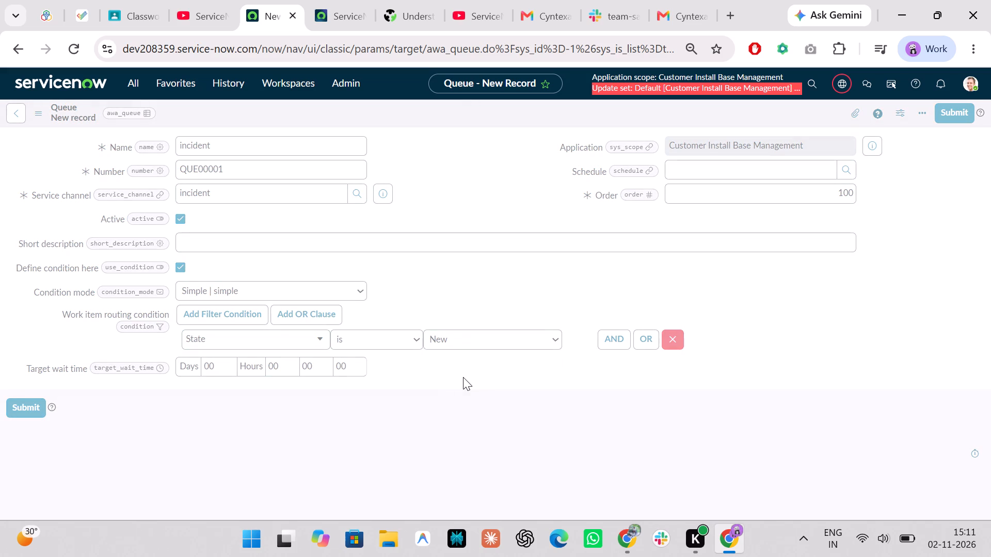
Resume the AWA video to follow how an assignment eligibility record is started, and compare with the saved incident queue in the instance.
left_click(212, 0)
left_click(276, 226)
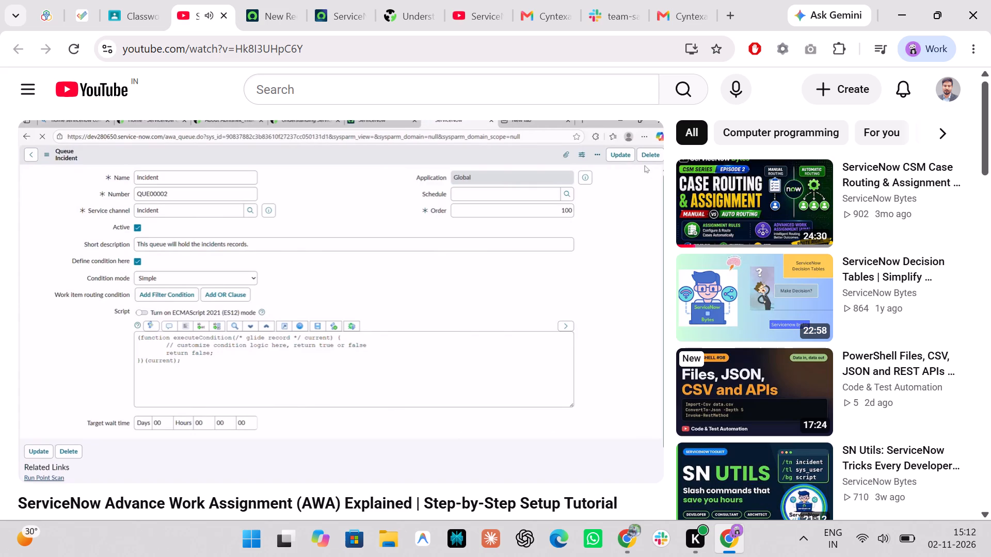
left_click(273, 0)
left_click(213, 0)
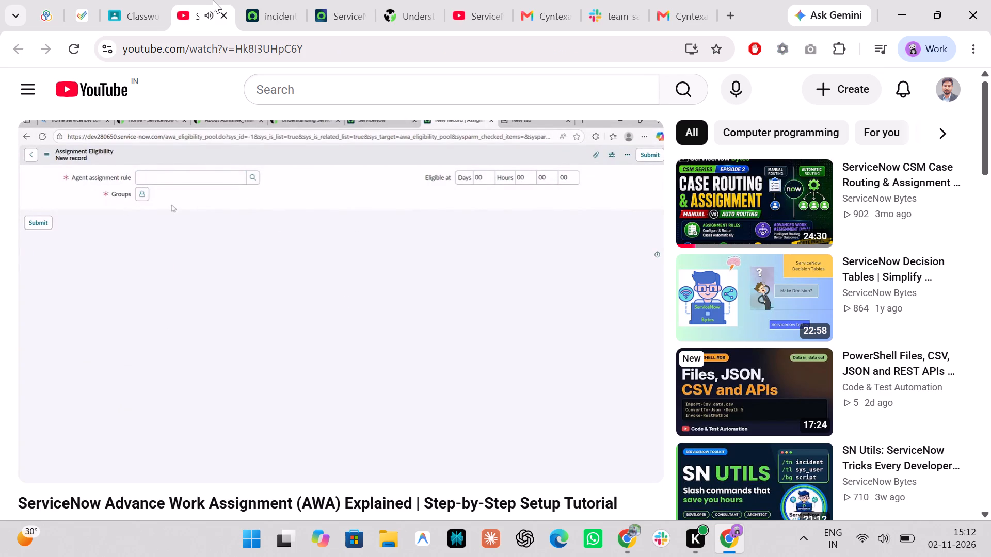
left_click(280, 0)
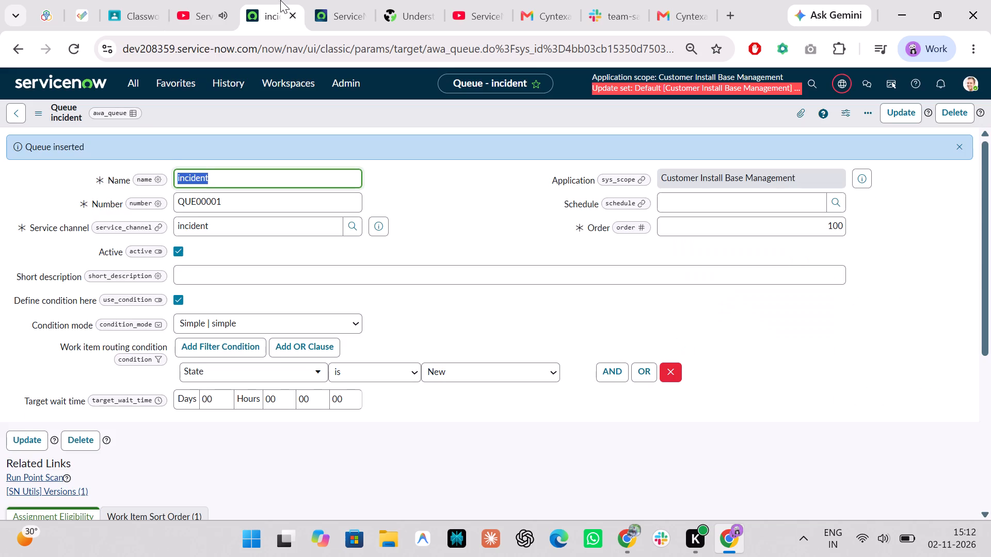
left_click(205, 0)
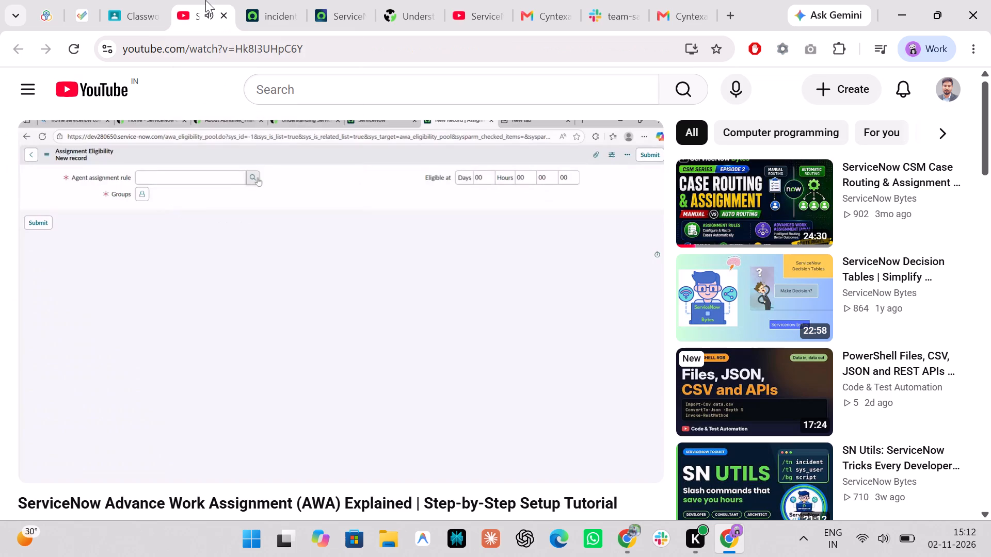
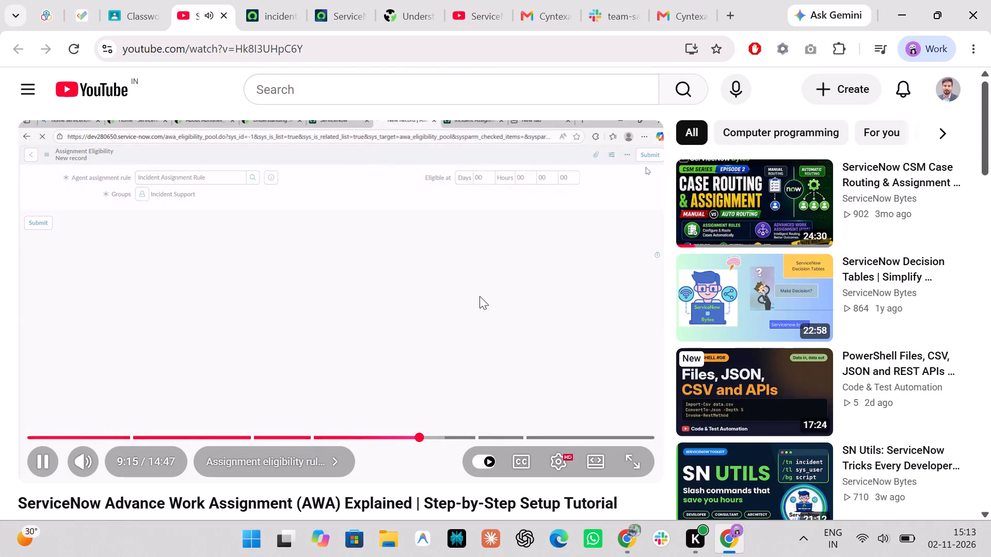
Pause the AWA video at the saved Assignment Eligibility record, and save the incident queue record again in the ServiceNow instance.
left_click(441, 307)
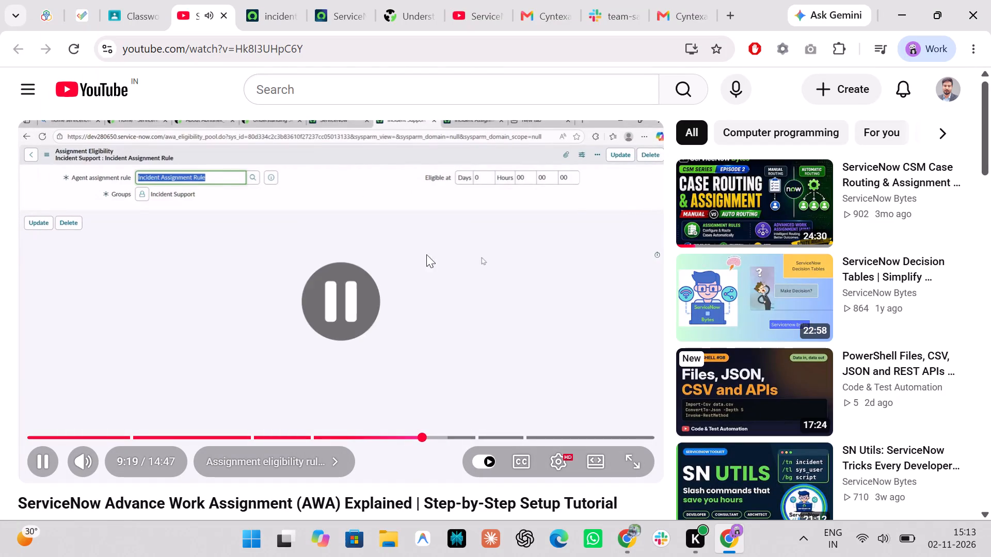
left_click(277, 0)
scroll(394, 246, "down", 1)
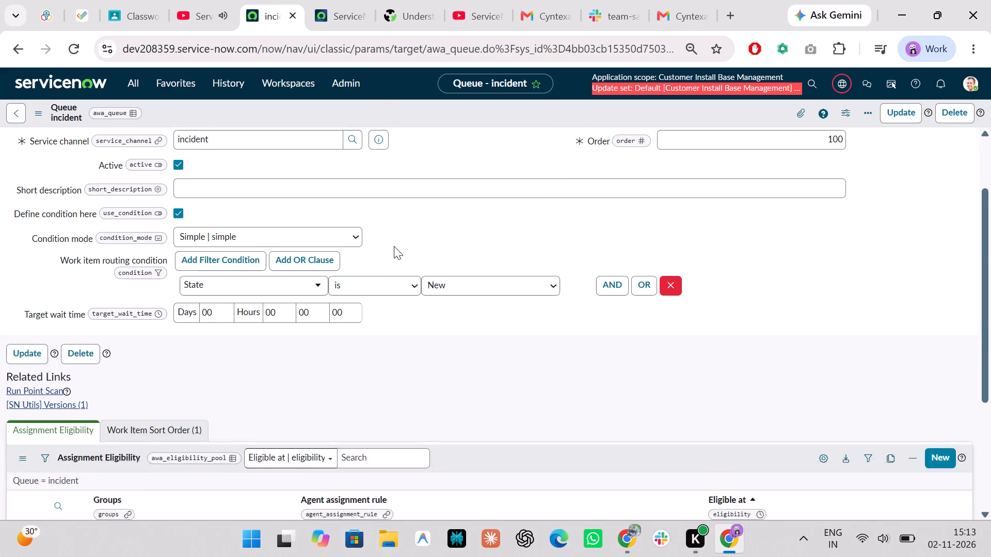
scroll(394, 246, "down", 2)
scroll(394, 246, "up", 1)
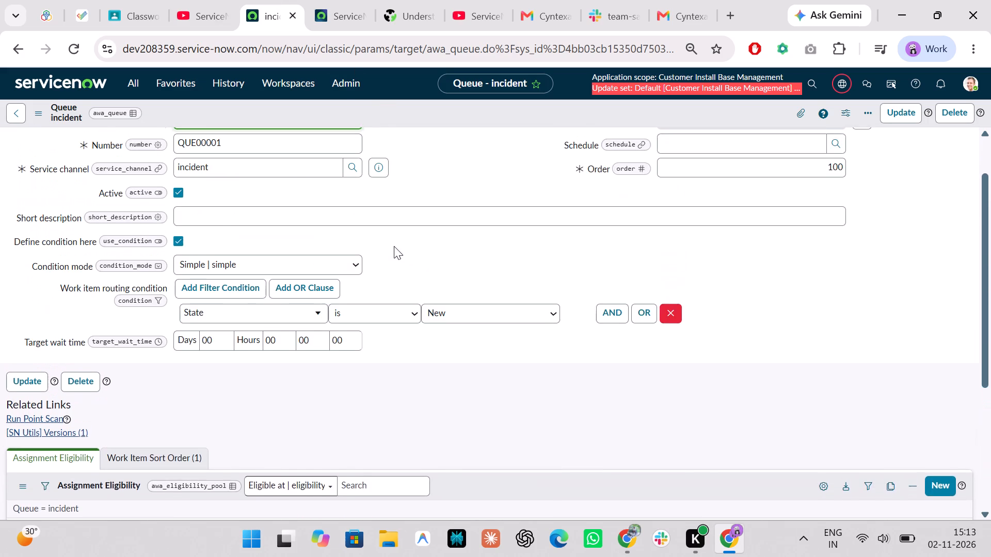
scroll(394, 246, "up", 2)
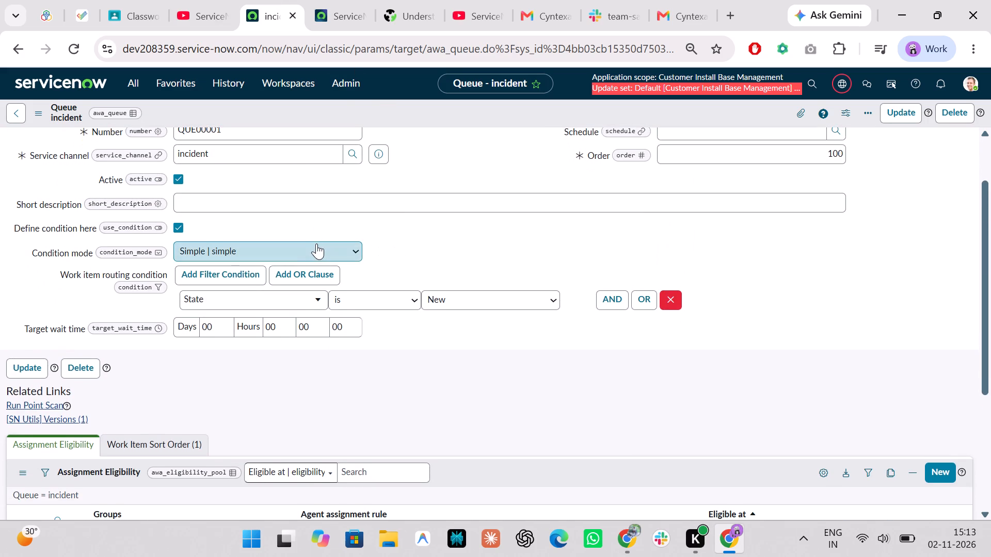
left_click(316, 243)
left_click(316, 243)
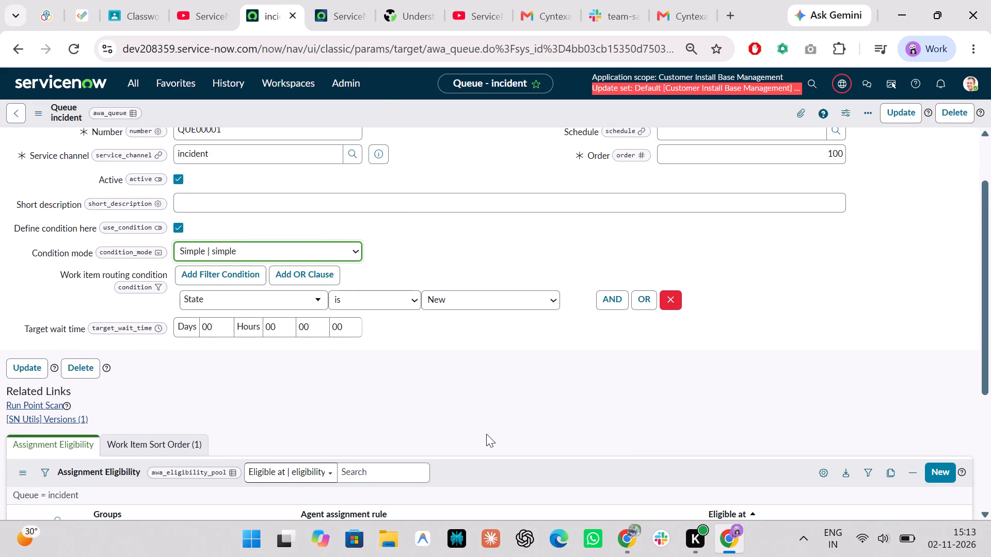
scroll(486, 428, "down", 1)
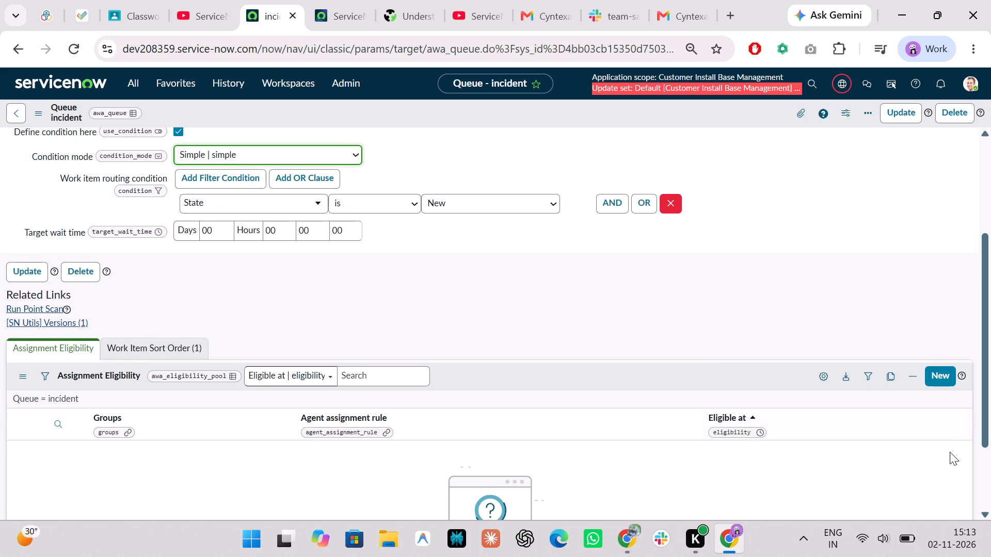
left_click(940, 371)
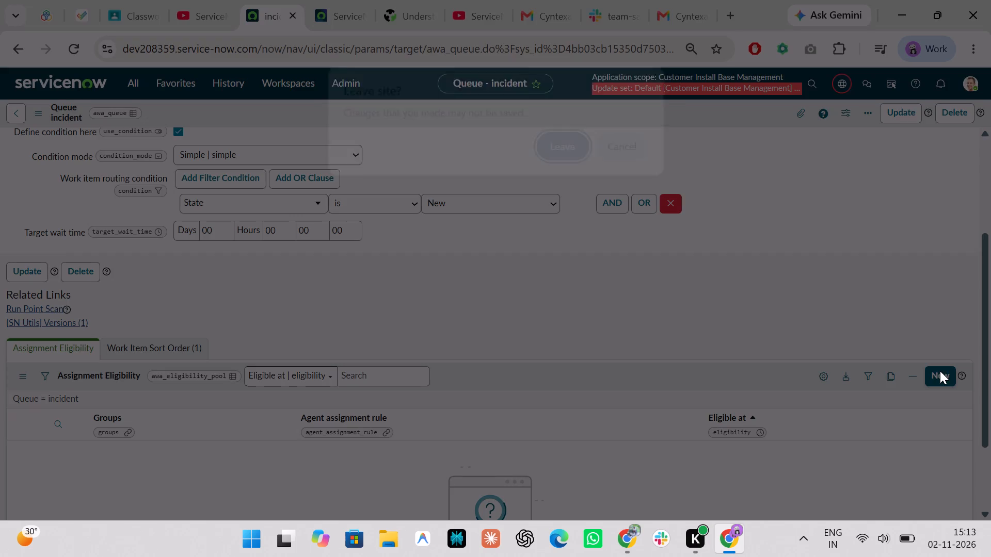
left_click(629, 148)
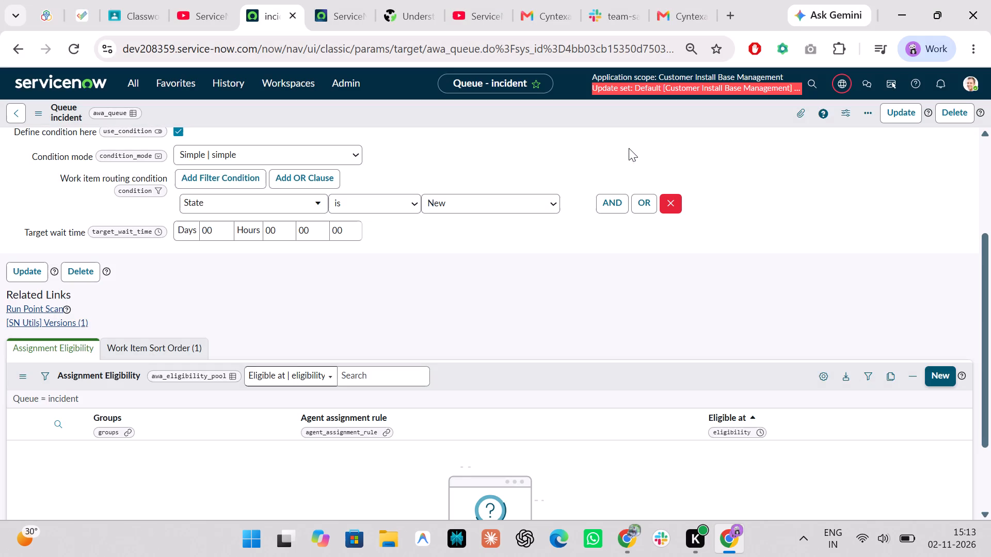
key("ctrl+s")
Resume the AWA video to follow the Incident Support group's setup, and pause it at the group's Roles list.
double_click(196, 0)
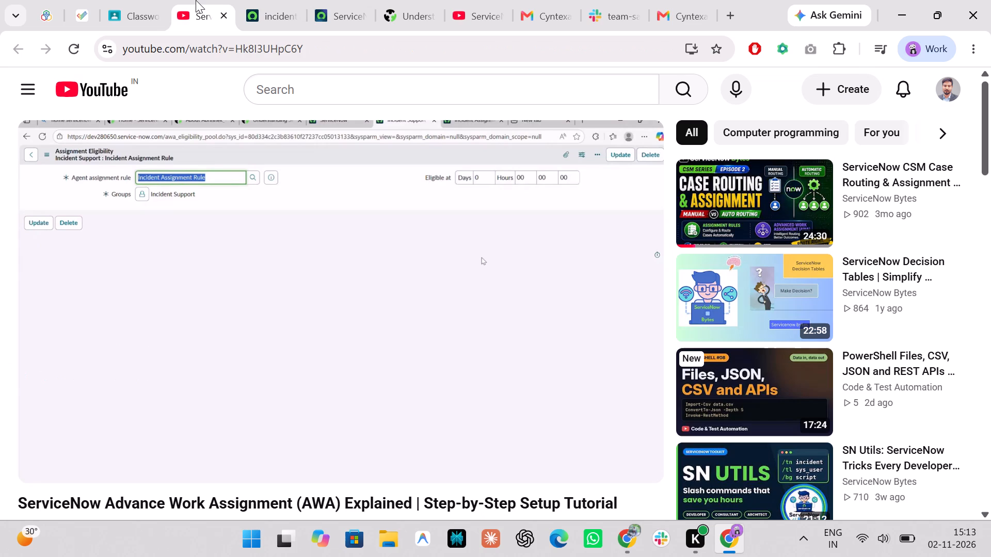
left_click(228, 227)
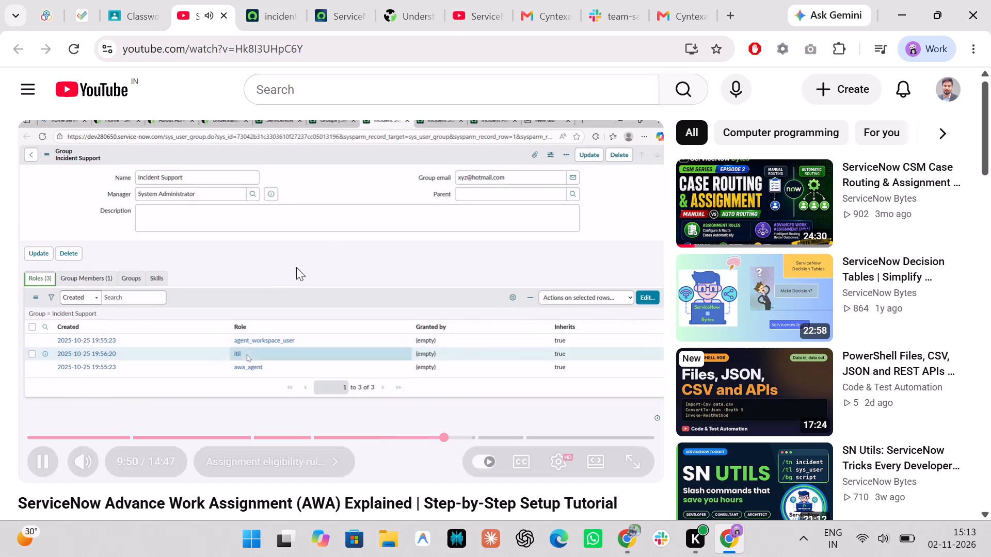
left_click(333, 301)
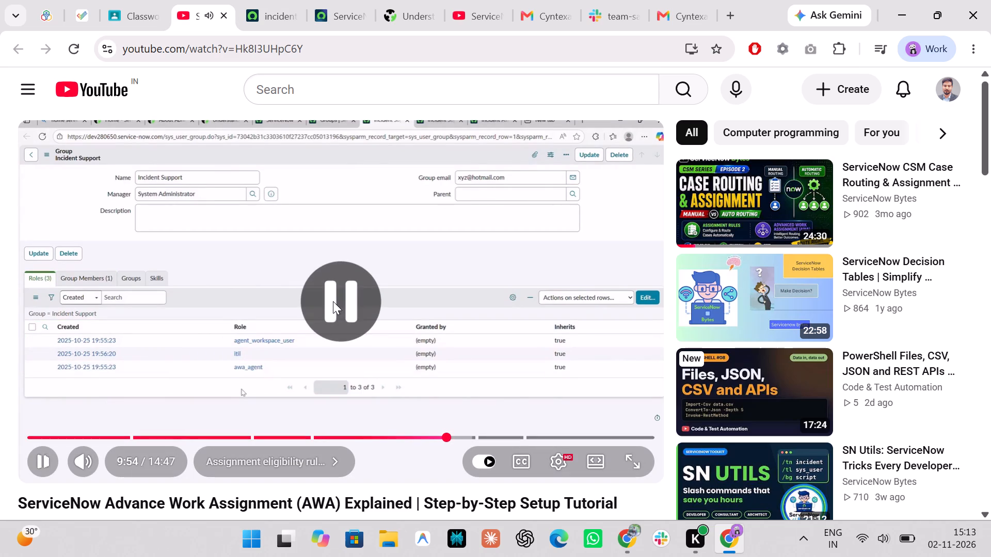
Start a new Assignment Eligibility record from the incident queue's Assignment Eligibility list in the instance.
left_click(274, 0)
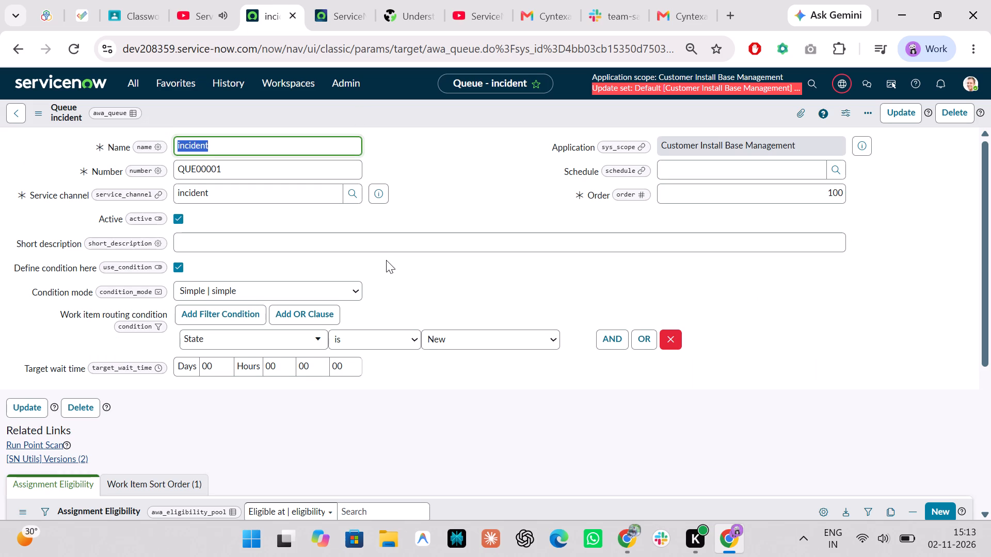
scroll(386, 260, "down", 2)
left_click(953, 376)
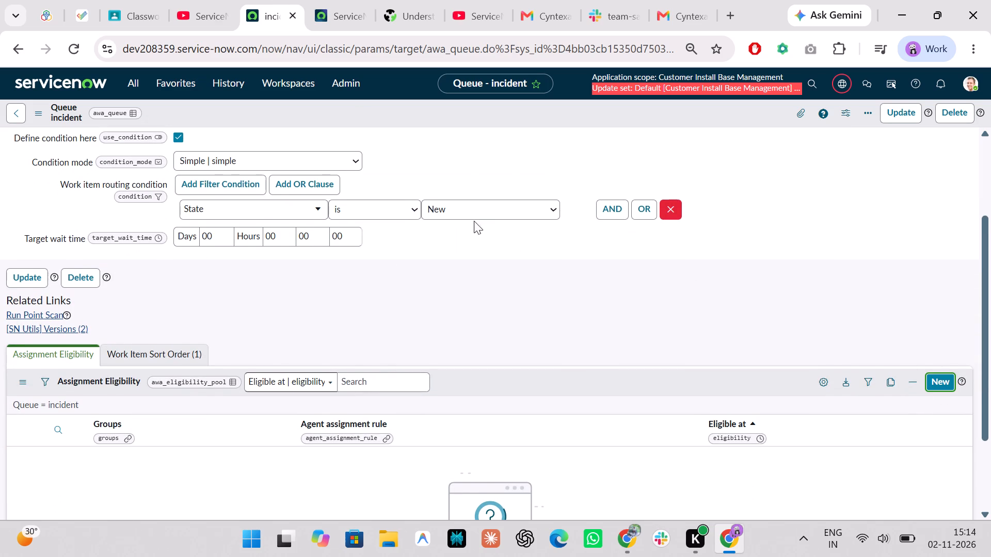
Move the ServiceNow Developer site's browser tab behind the other open tabs and return to the new eligibility record.
left_click(309, 0)
left_click(260, 0)
left_click_drag(343, 10, 678, 0)
left_click(268, 0)
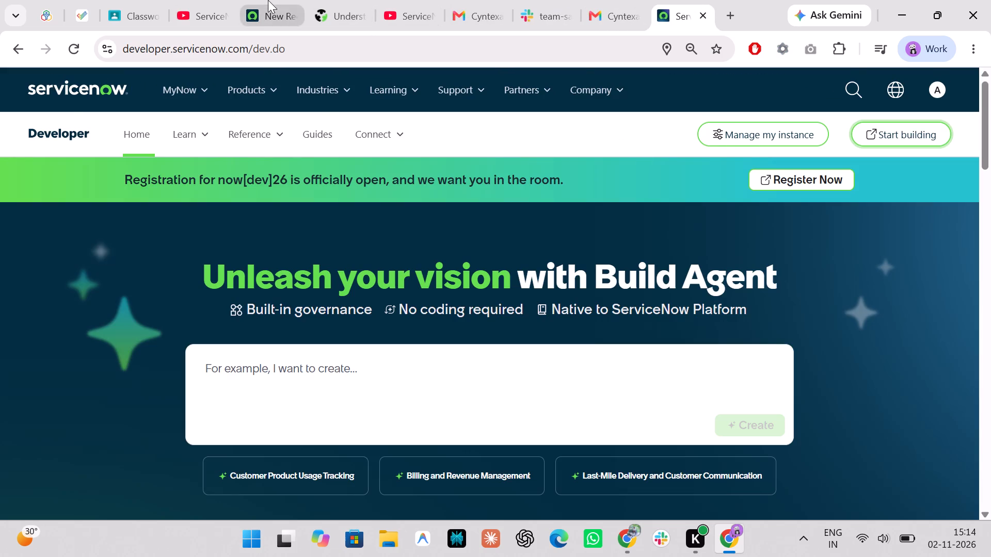
Search the instance's navigator for group and open the Users and Groups - Groups list in a separate browser tab.
left_click(132, 83)
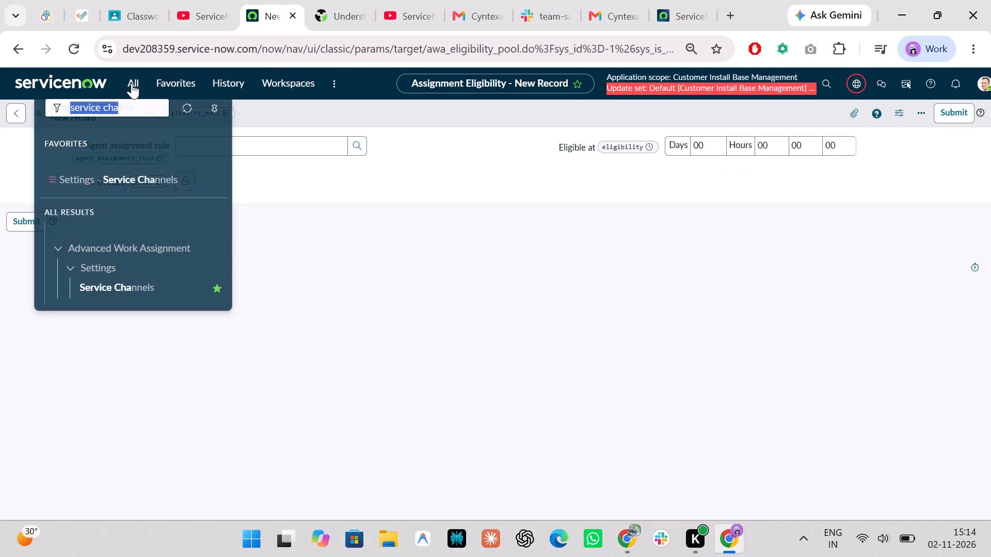
type("group")
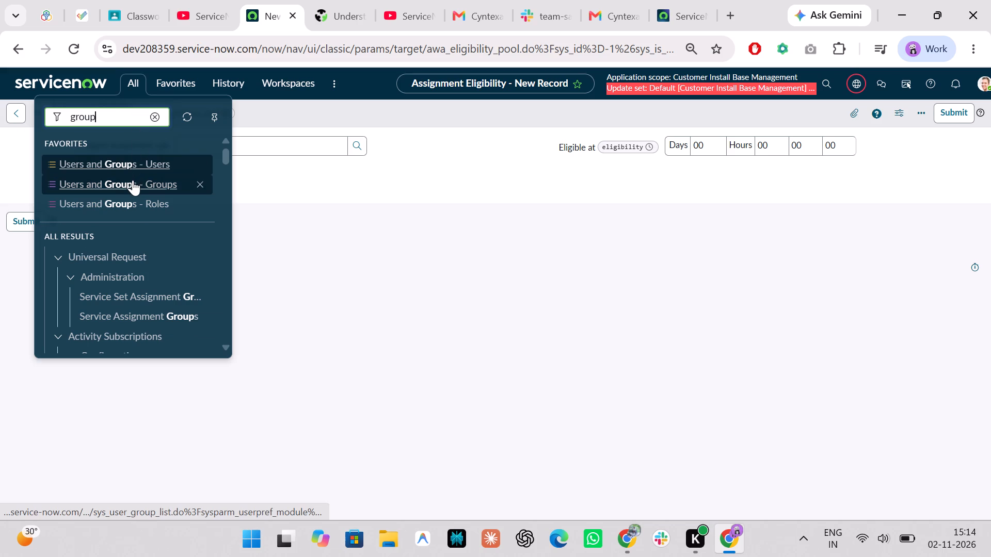
left_click(133, 180, "ctrl")
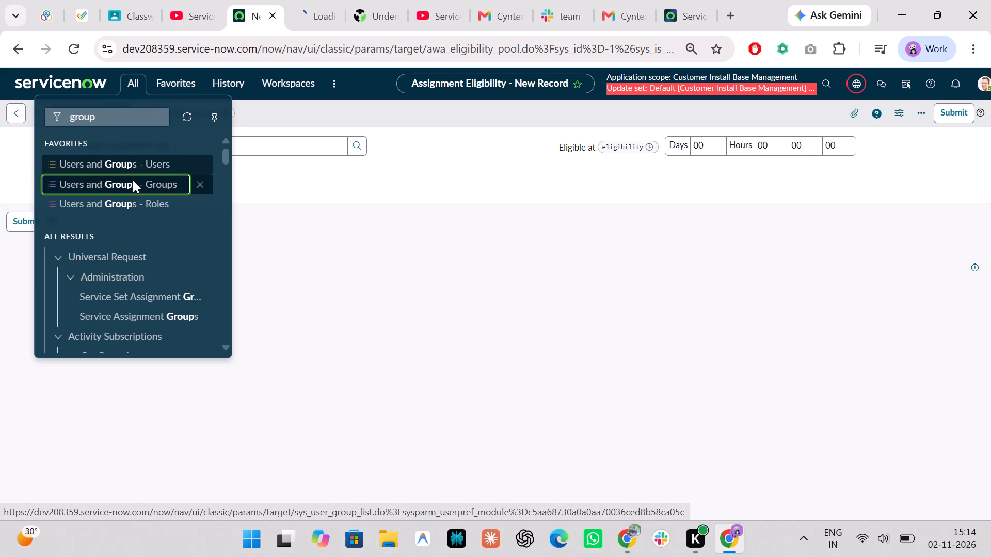
Search the navigator for assignment, add Advanced Work Assignment's Assignment Rules to the favorites, and open that module in a separate browser tab.
left_click_drag(127, 122, 2, 135)
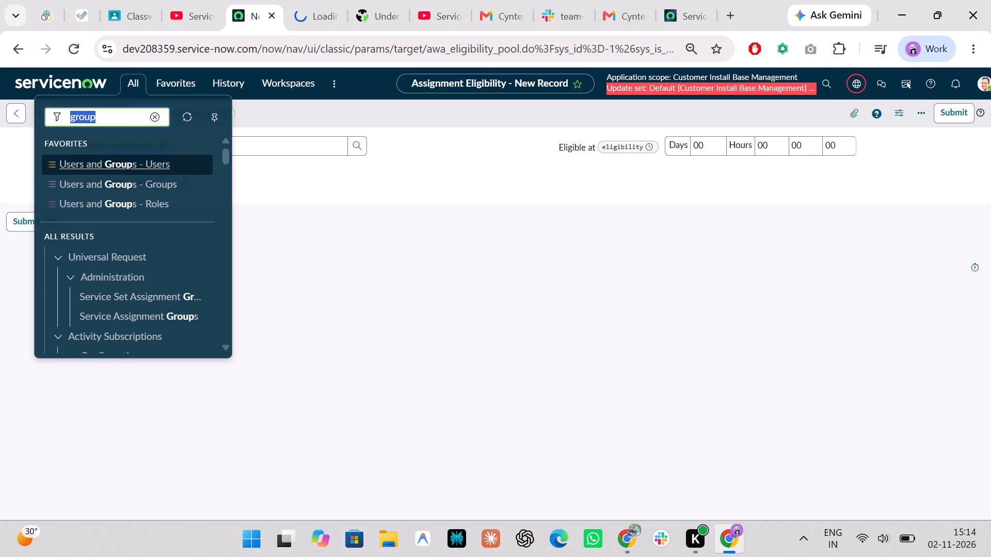
key("BackSpace")
type("assignment")
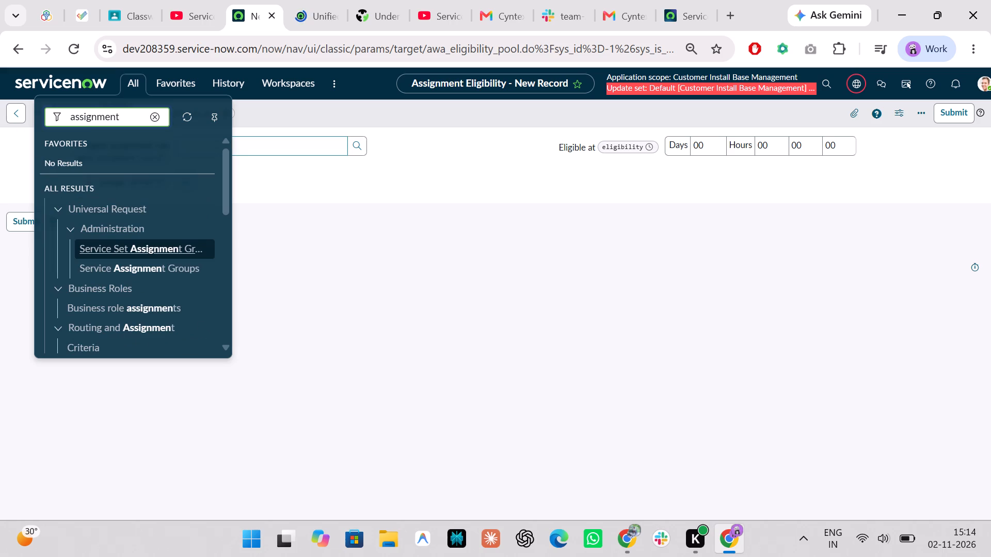
scroll(156, 251, "down", 2)
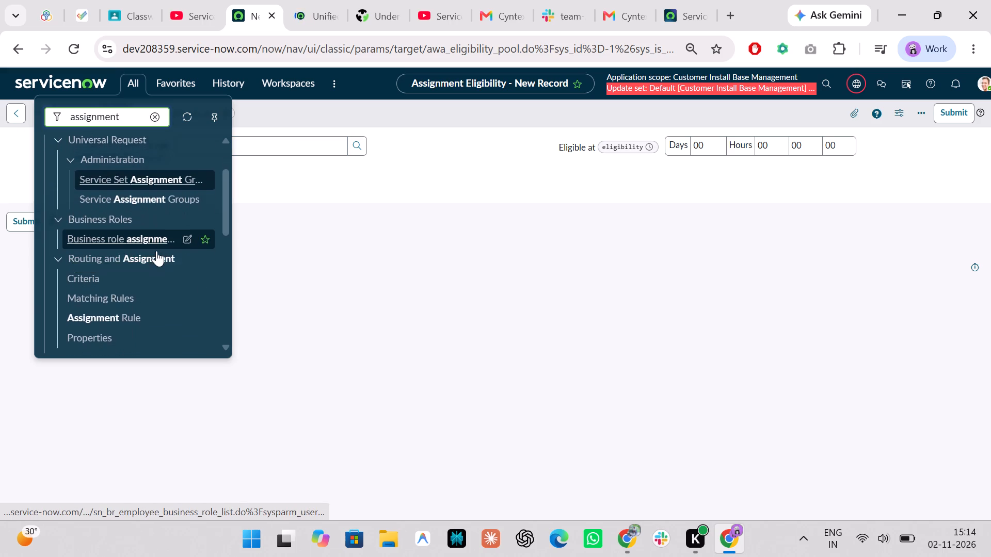
scroll(156, 251, "down", 3)
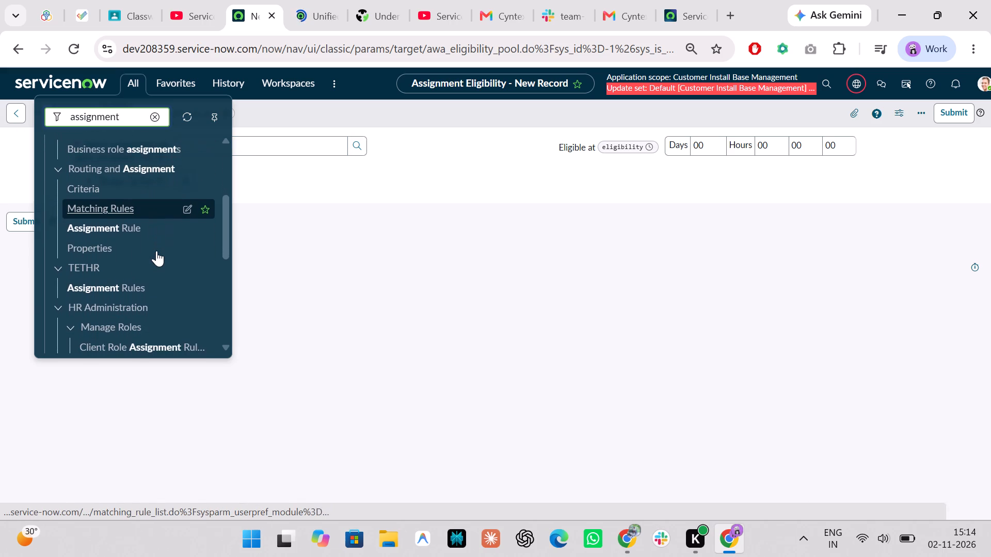
scroll(156, 251, "down", 2)
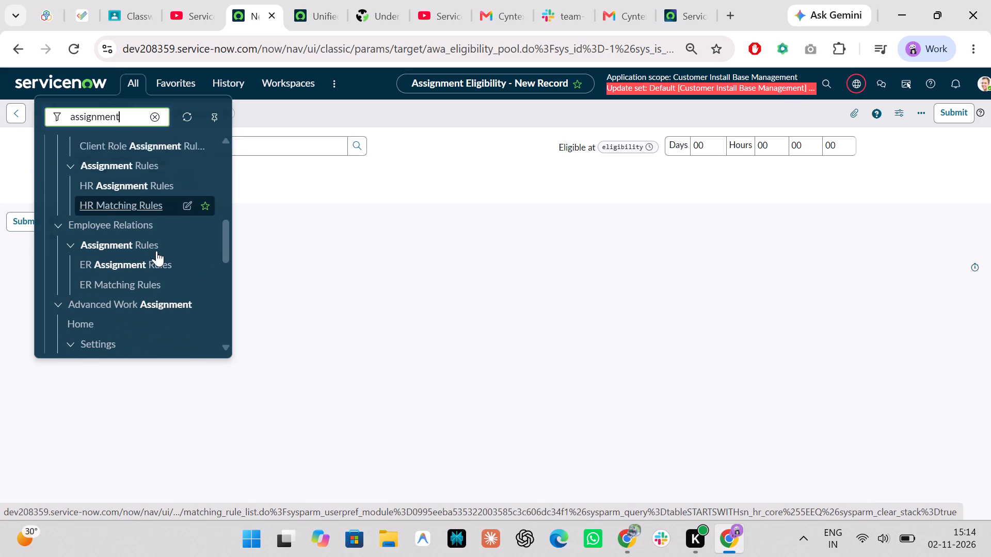
scroll(156, 251, "down", 2)
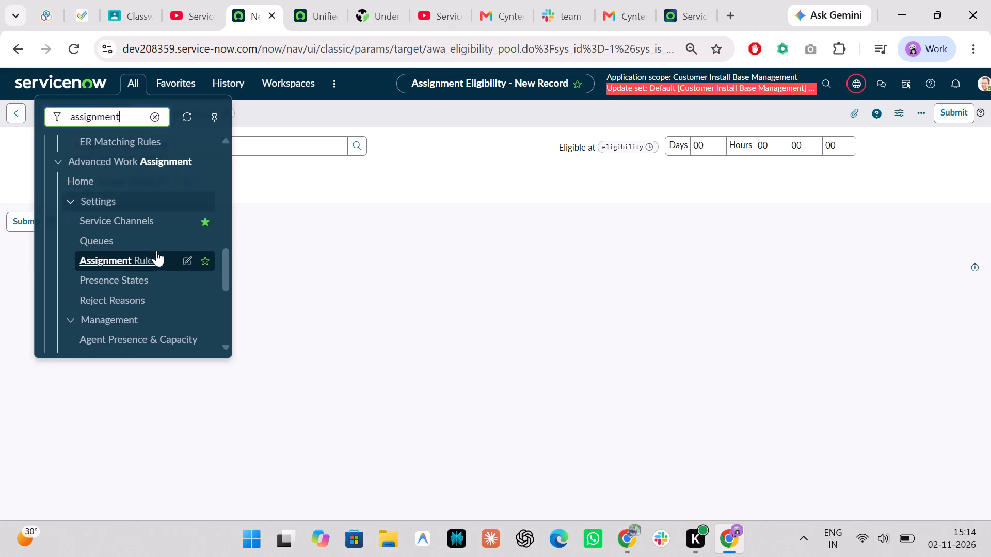
left_click(200, 257)
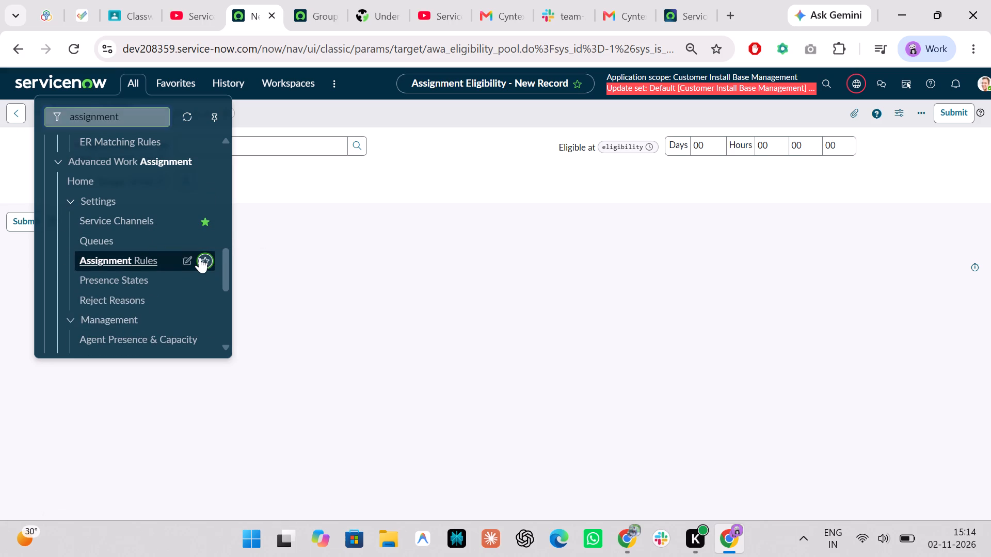
left_click(392, 314)
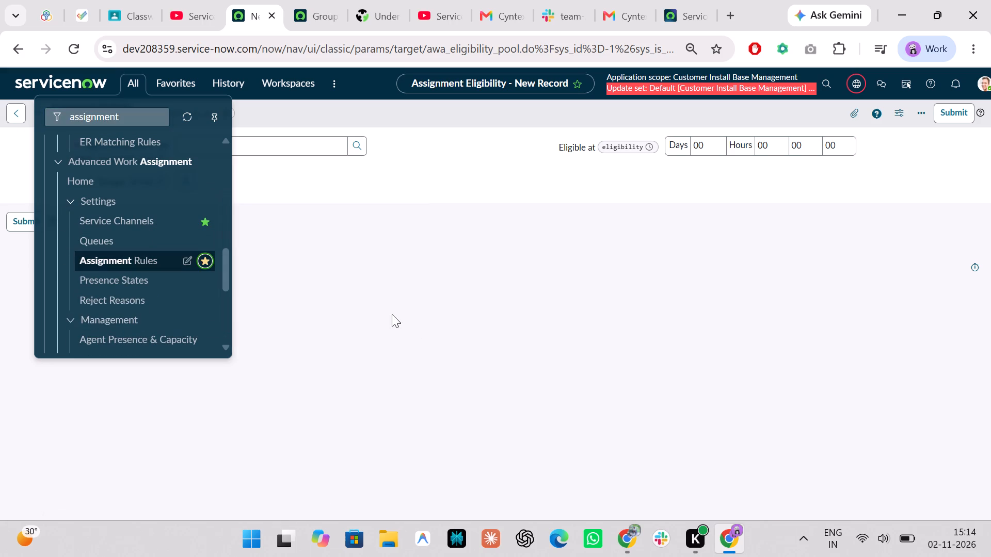
left_click(130, 263, "ctrl")
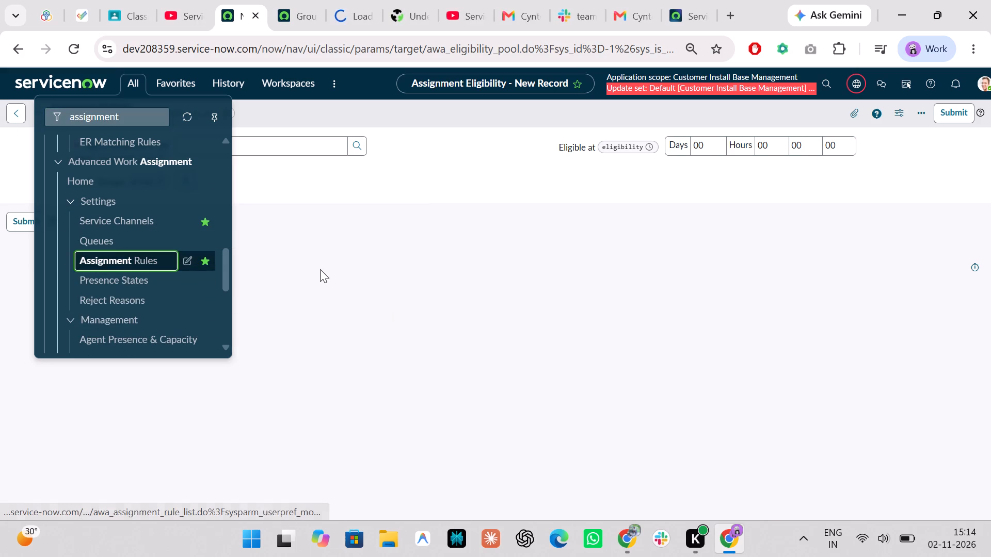
left_click(320, 269)
Open the Incident Manager record from the Groups list and review its group members and roles.
left_click(301, 0)
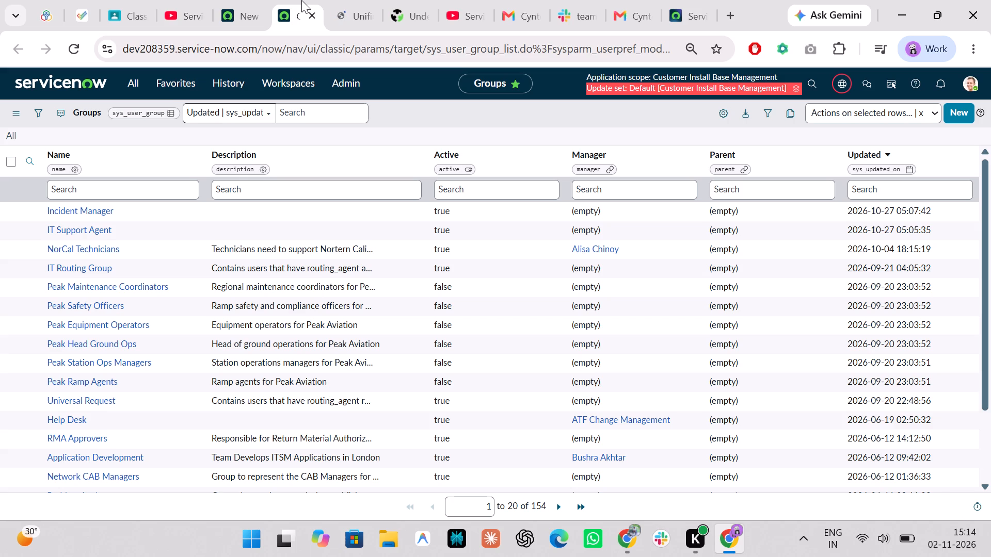
left_click(94, 212)
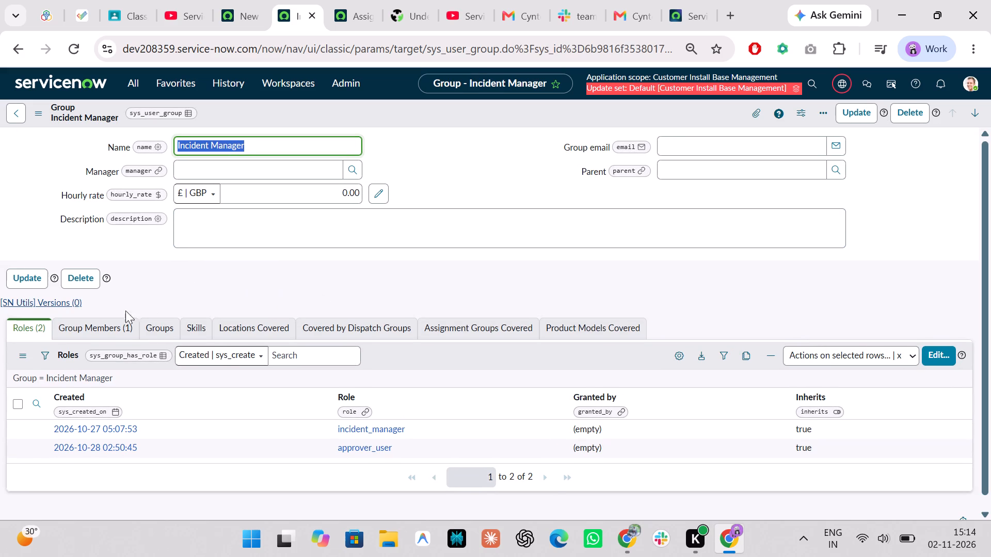
left_click(109, 319)
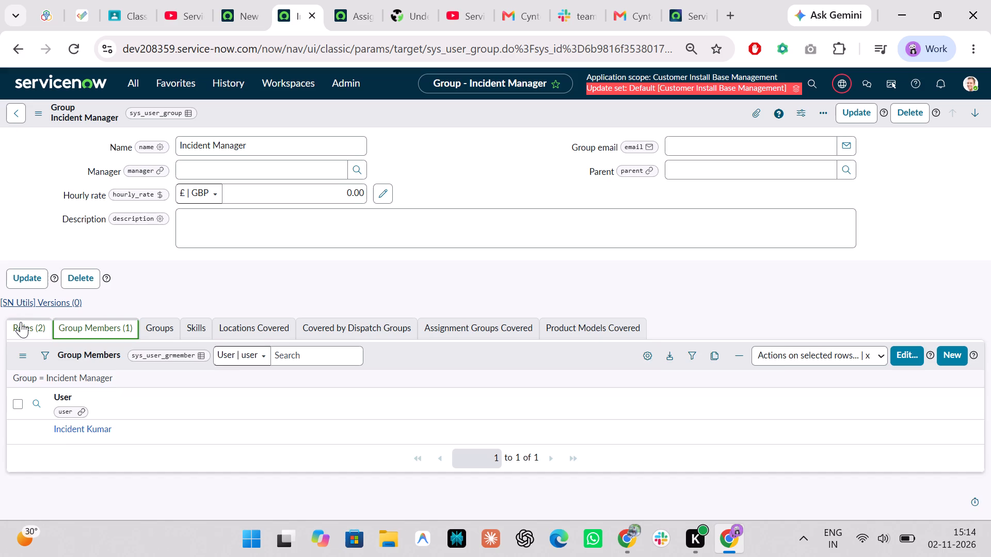
left_click(21, 322)
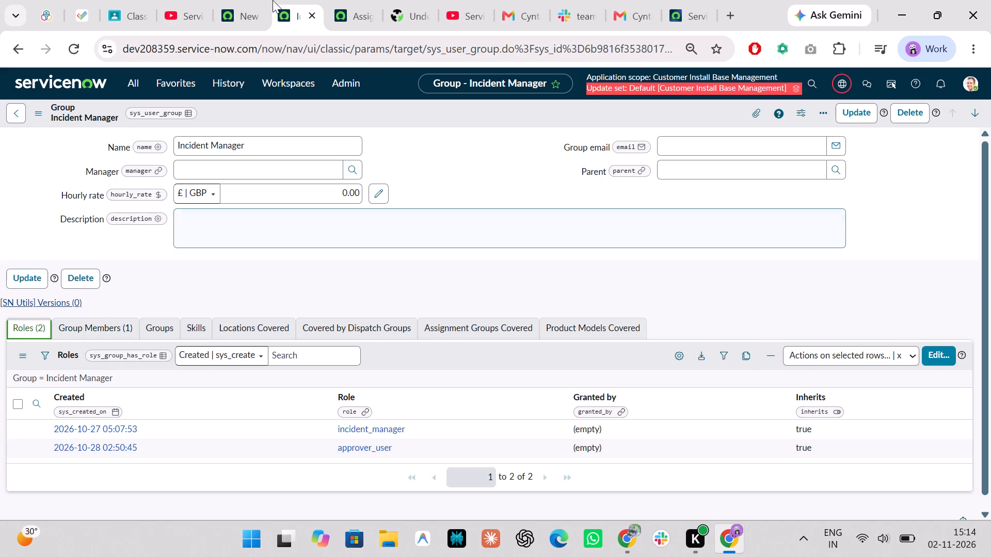
Place the Incident Manager group's browser tab beside the video, and check the Incident Support group's roles shown in the paused video.
left_click(180, 0)
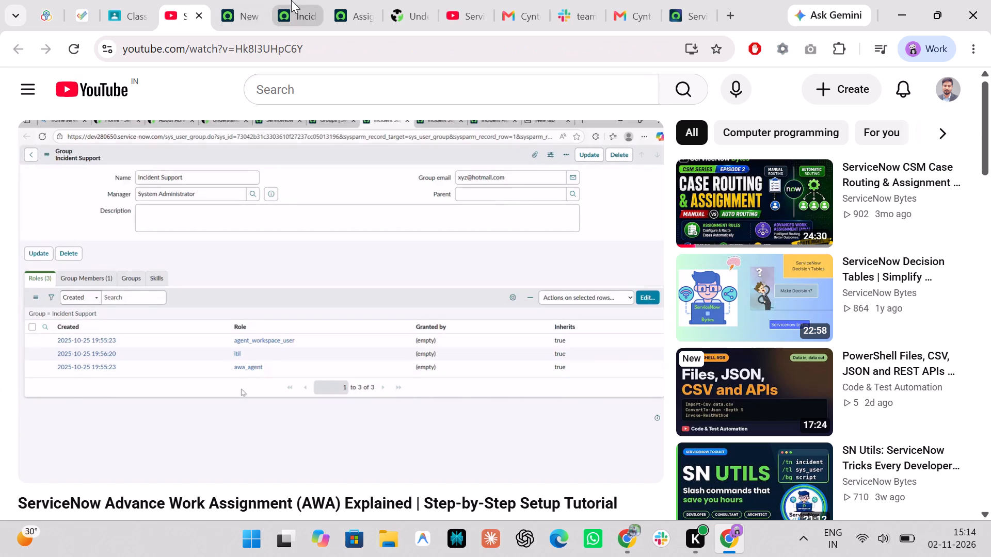
left_click(291, 0)
left_click(243, 0)
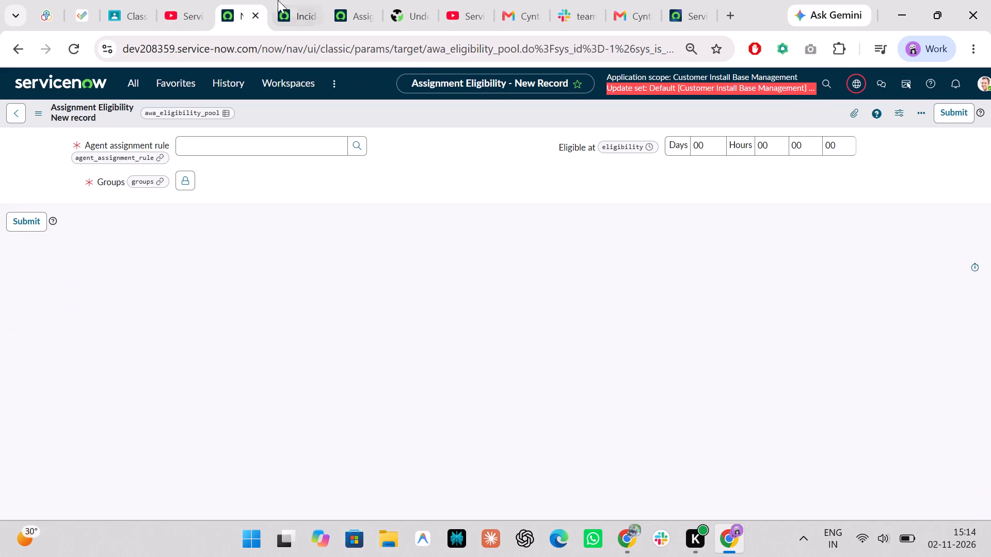
left_click_drag(283, 0, 230, 1)
left_click(191, 0)
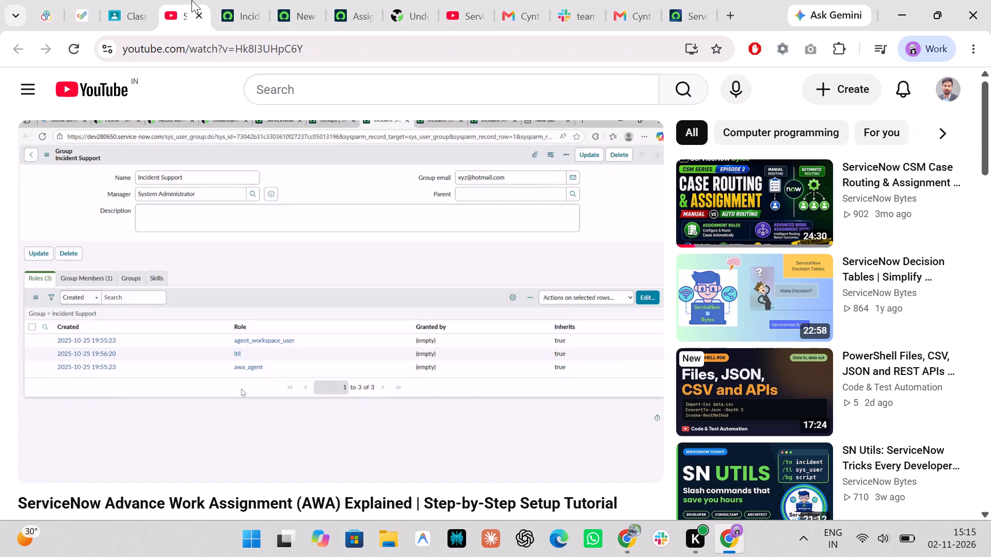
Open the Incident Manager group's roles for editing and add the agent_workspace_user role to its Roles List.
left_click(229, 0)
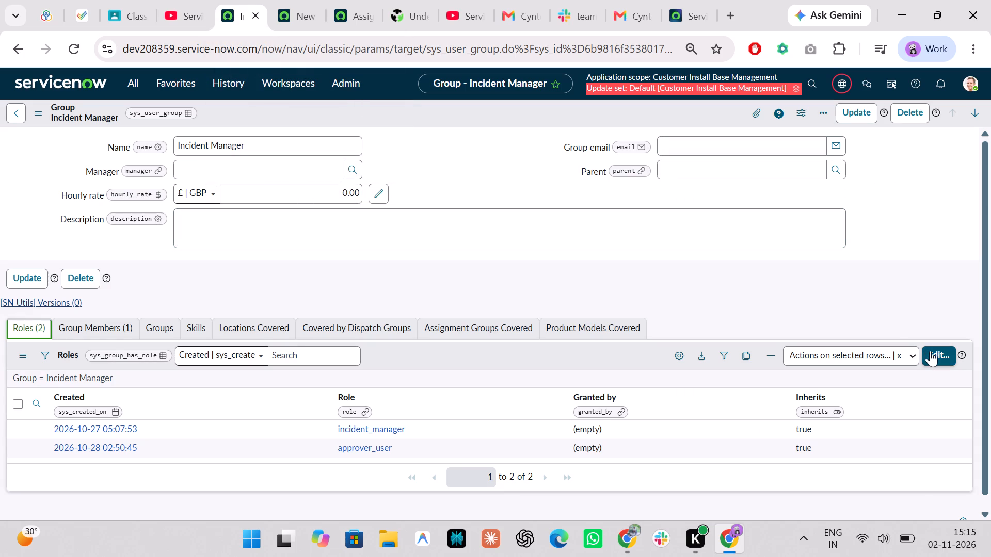
left_click(930, 351)
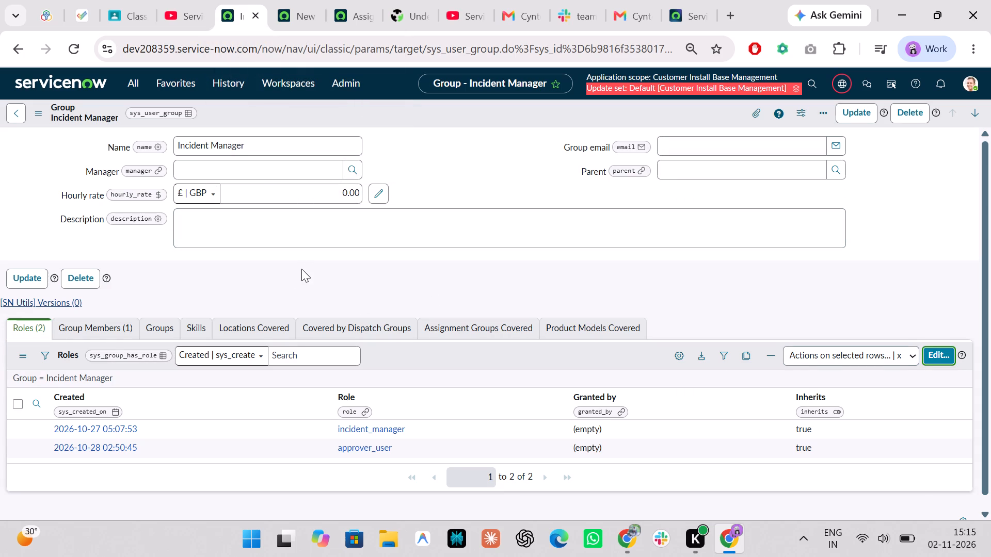
left_click(190, 0)
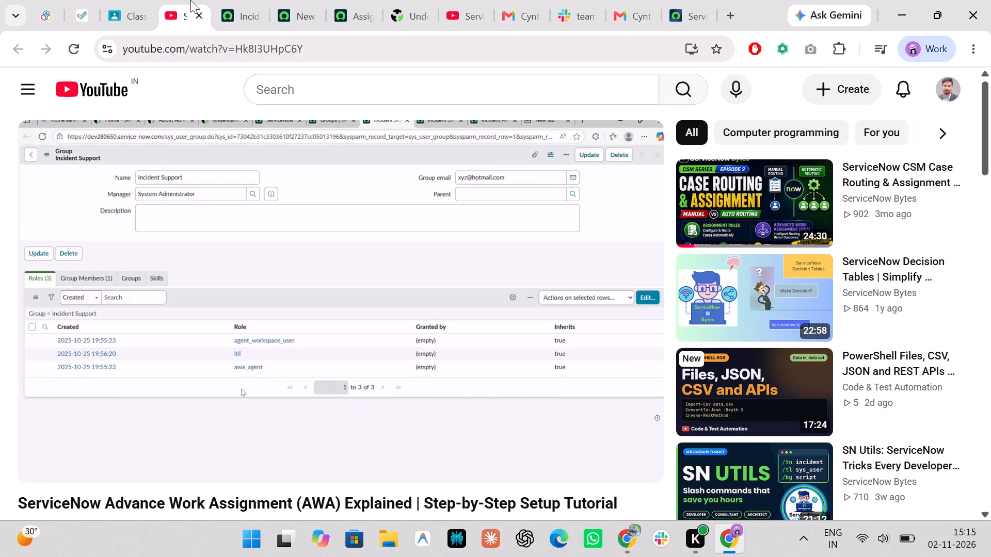
left_click(229, 0)
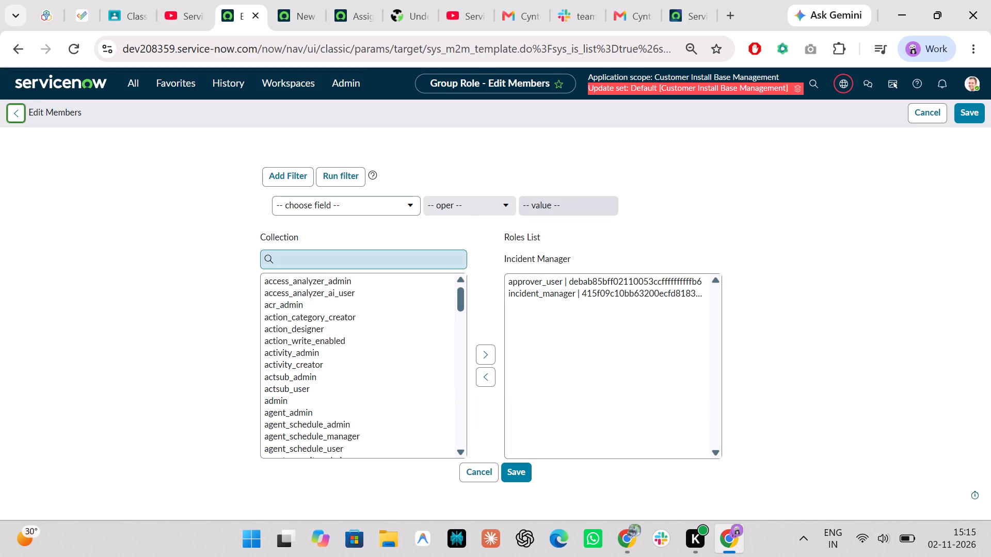
left_click(330, 255)
type("agent")
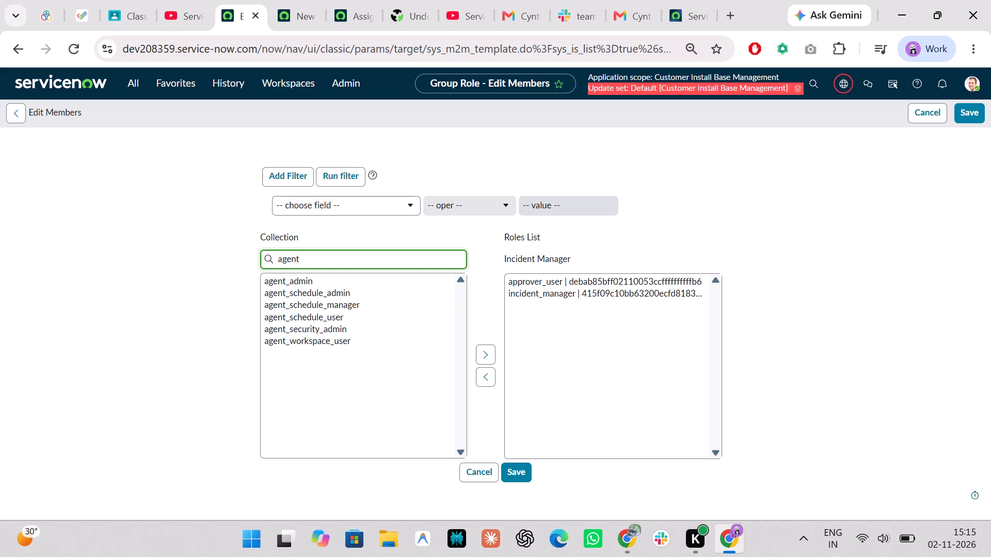
double_click(333, 339)
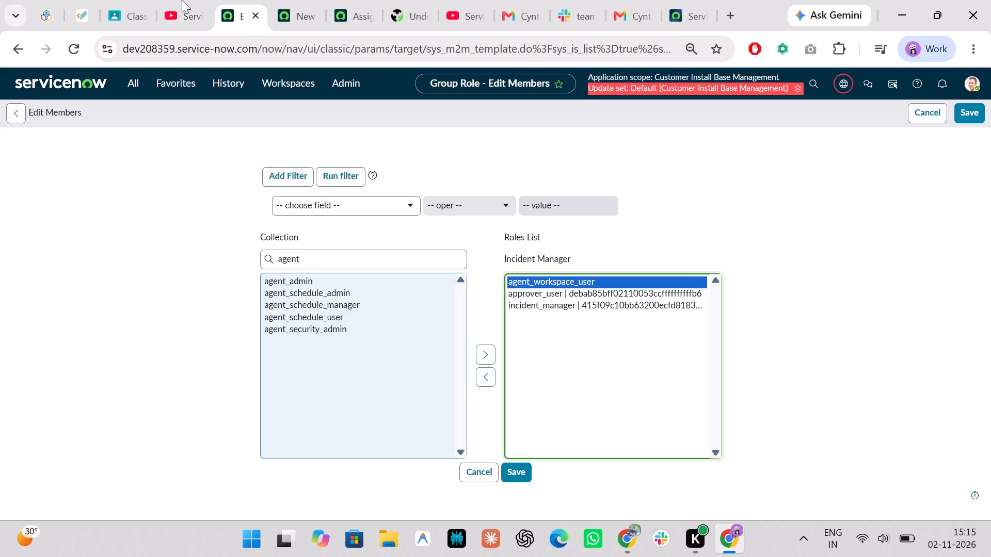
Check the roles in the paused video and add the awa_agent role to the Incident Manager group's Roles List.
left_click(175, 0)
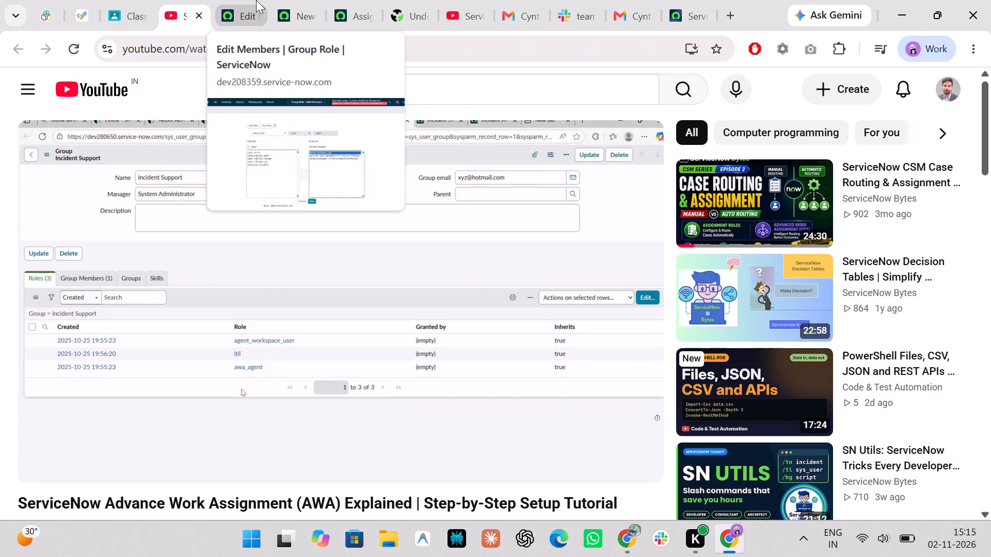
left_click(256, 0)
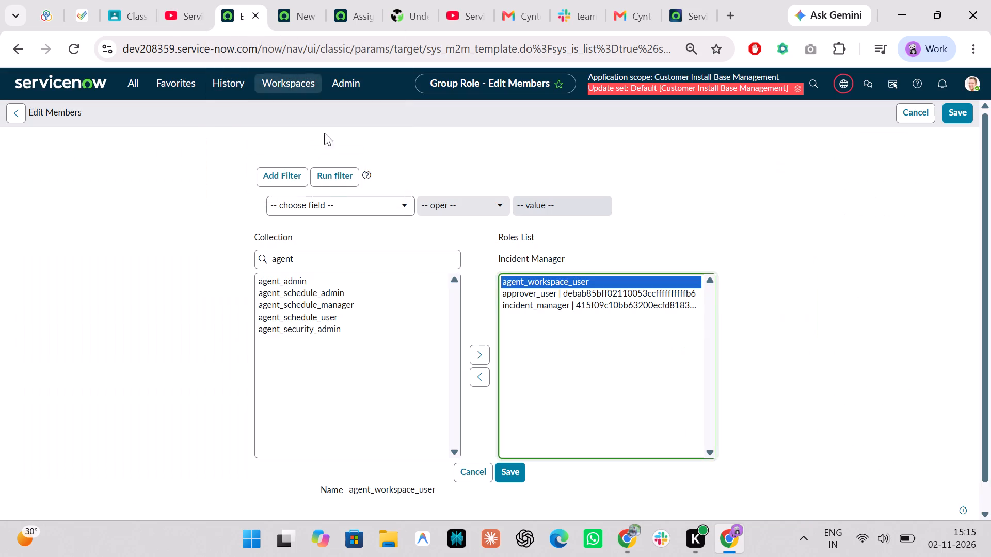
left_click_drag(335, 265, 122, 265)
type("awa")
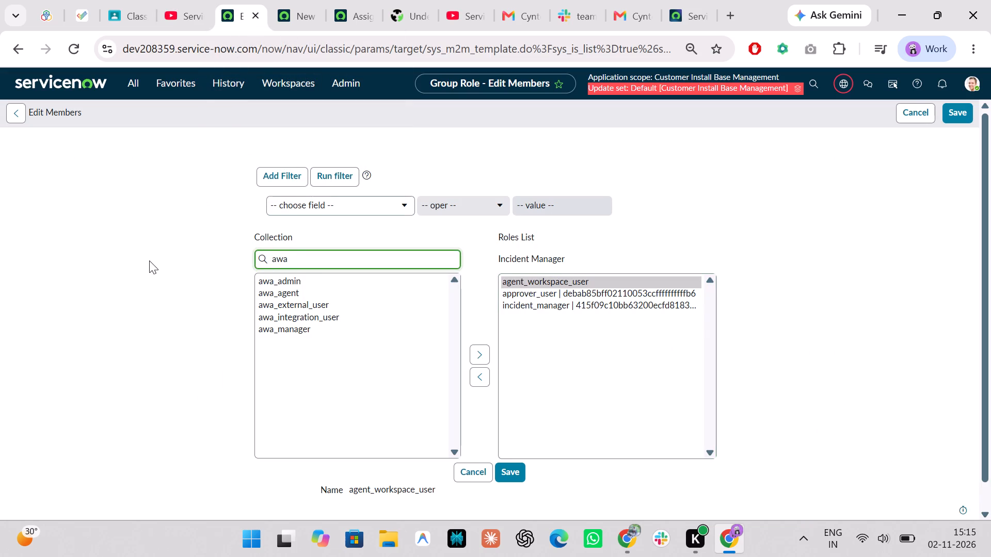
double_click(276, 297)
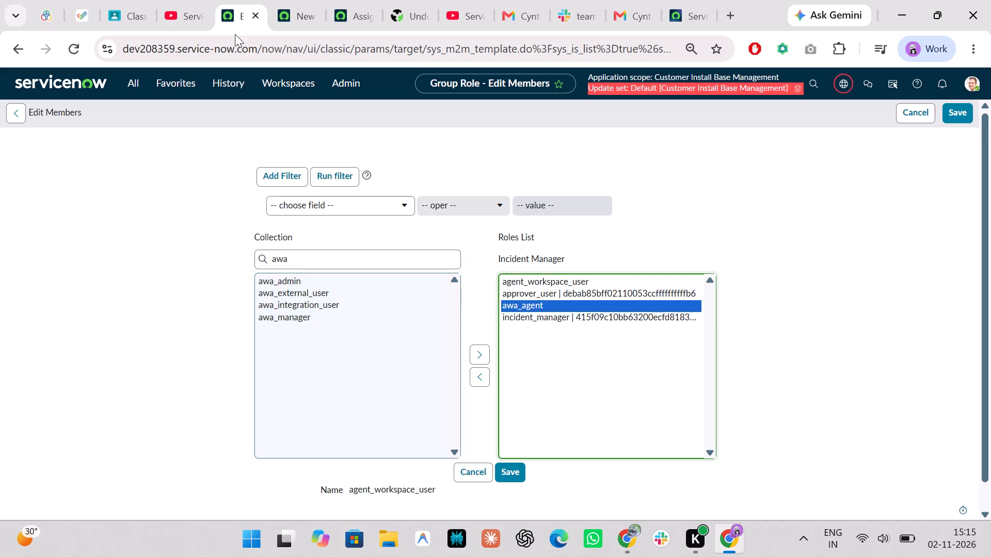
Add the itil role to the Incident Manager group, save the role changes and review the group's updated roles.
left_click(207, 0)
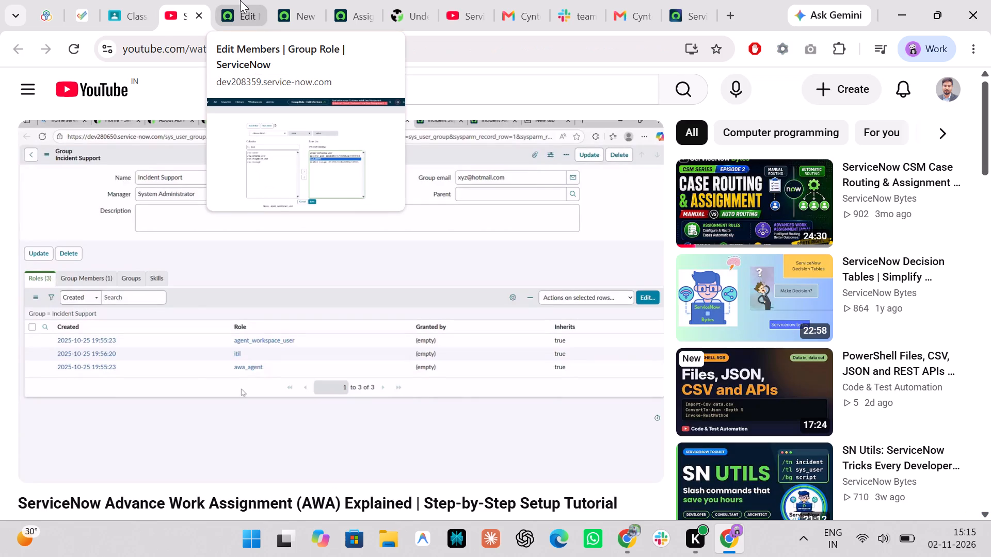
left_click(240, 0)
left_click_drag(341, 262, 77, 269)
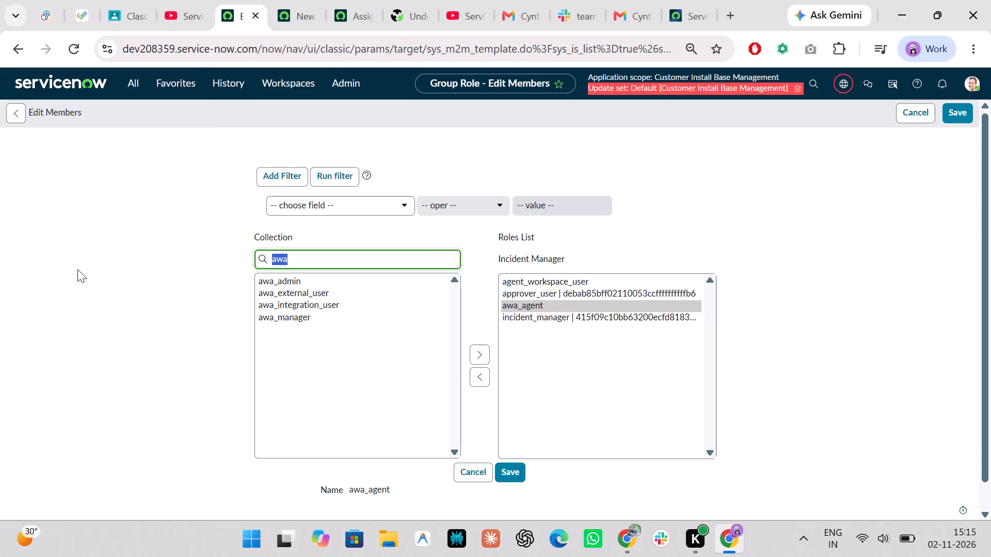
type("itil")
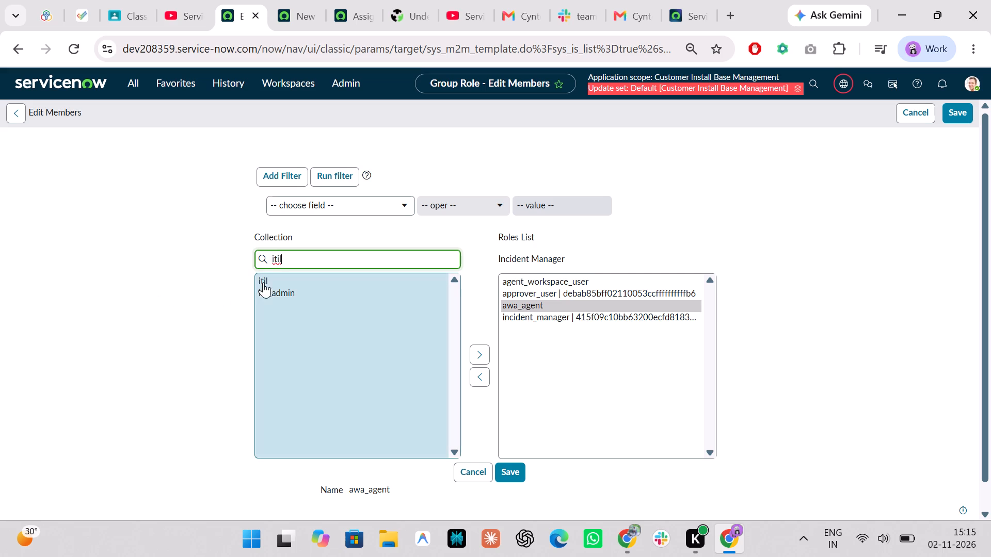
double_click(269, 281)
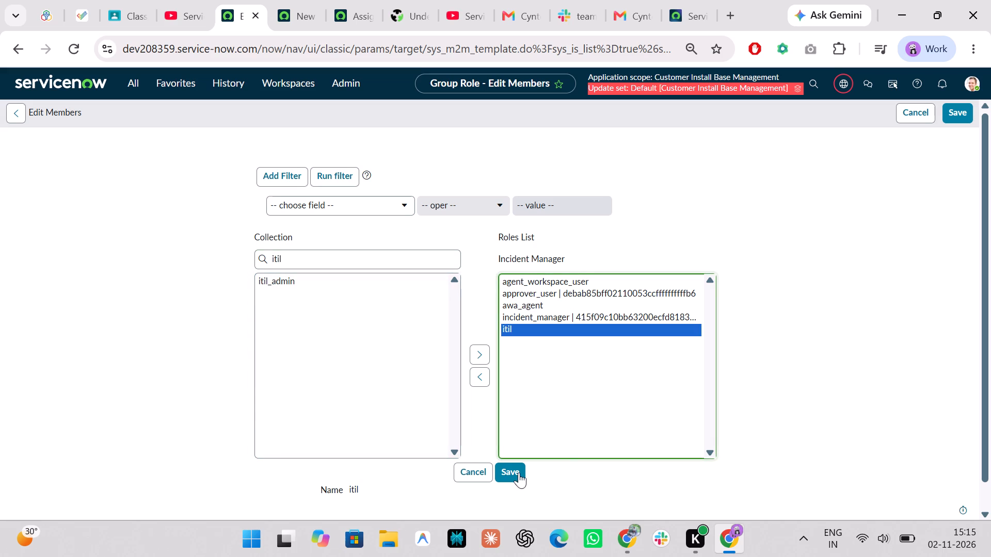
left_click(519, 472)
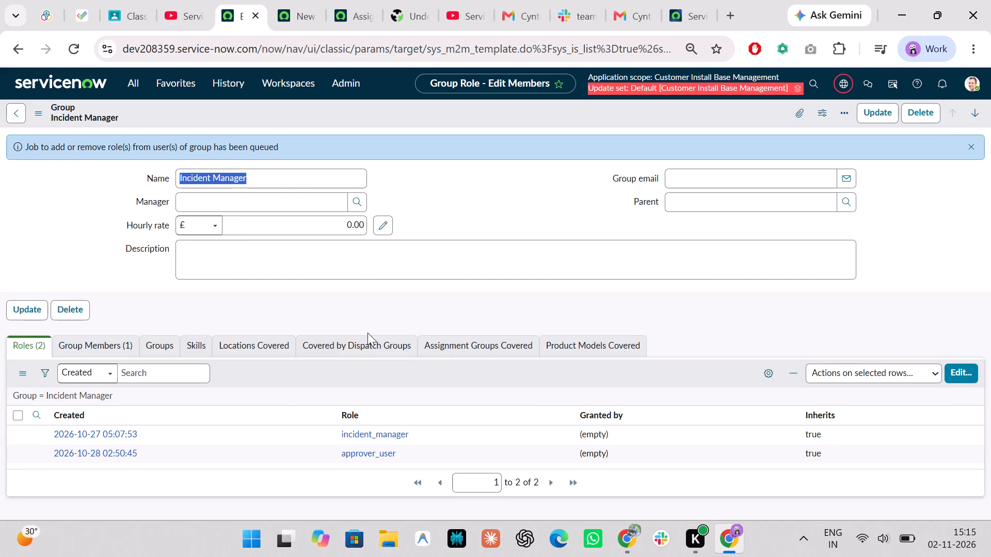
left_click(26, 383)
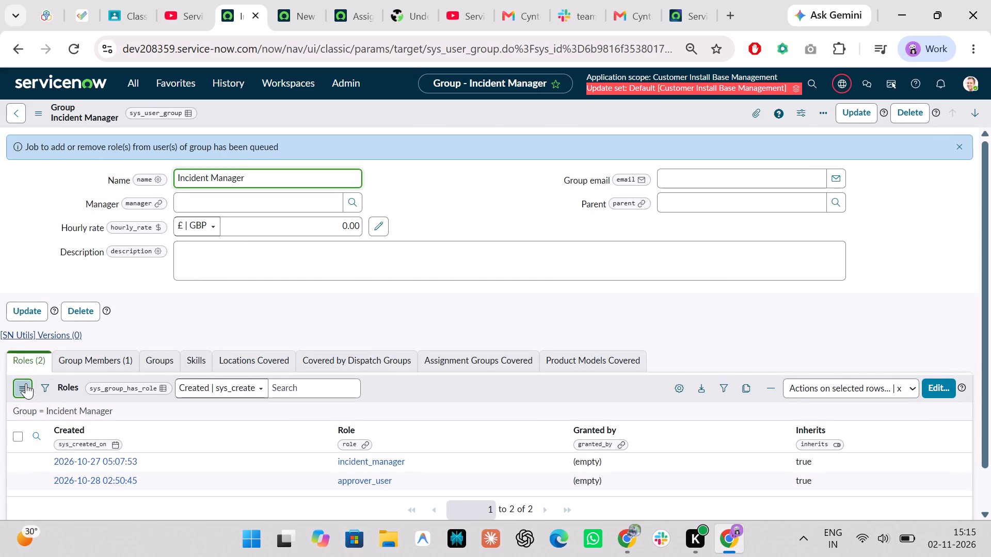
left_click(62, 406)
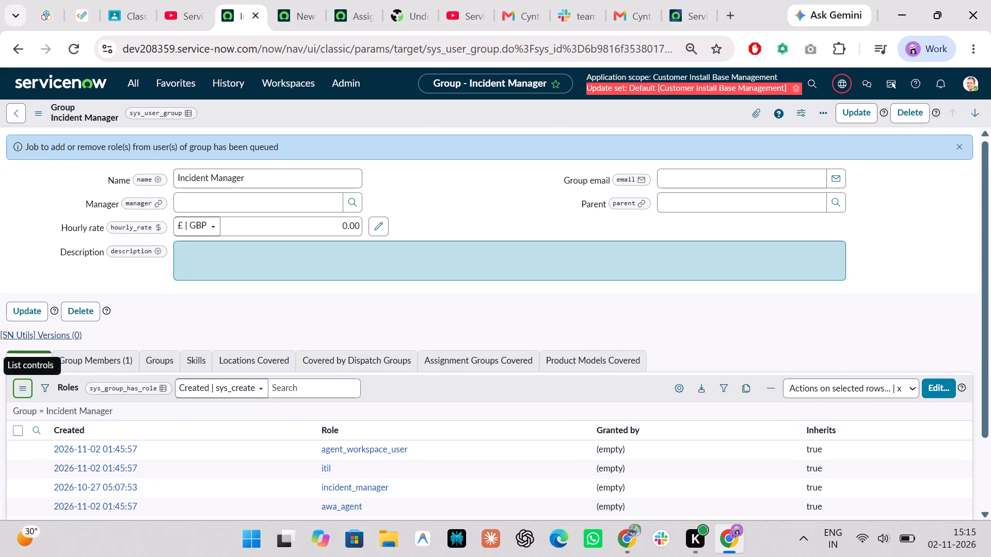
scroll(329, 305, "down", 1)
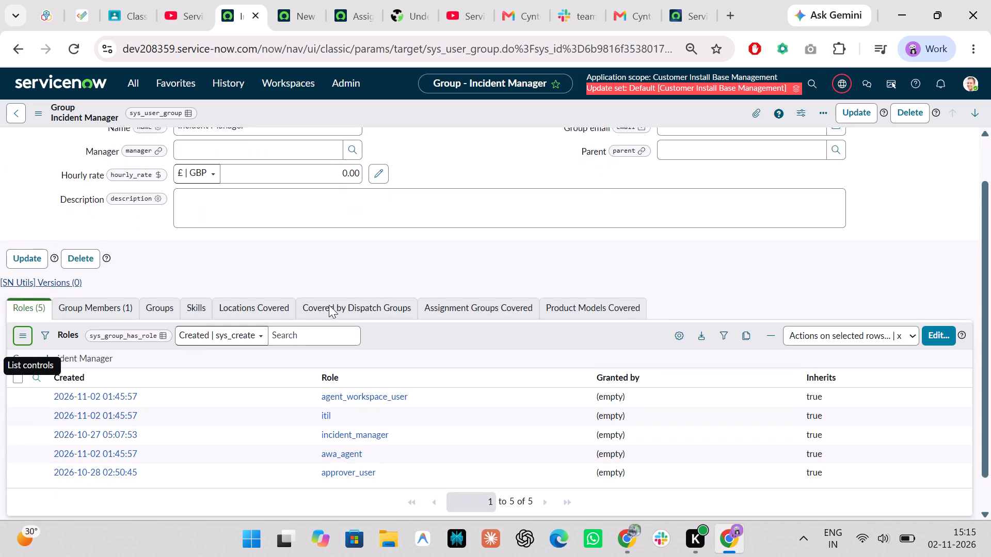
scroll(329, 305, "down", 1)
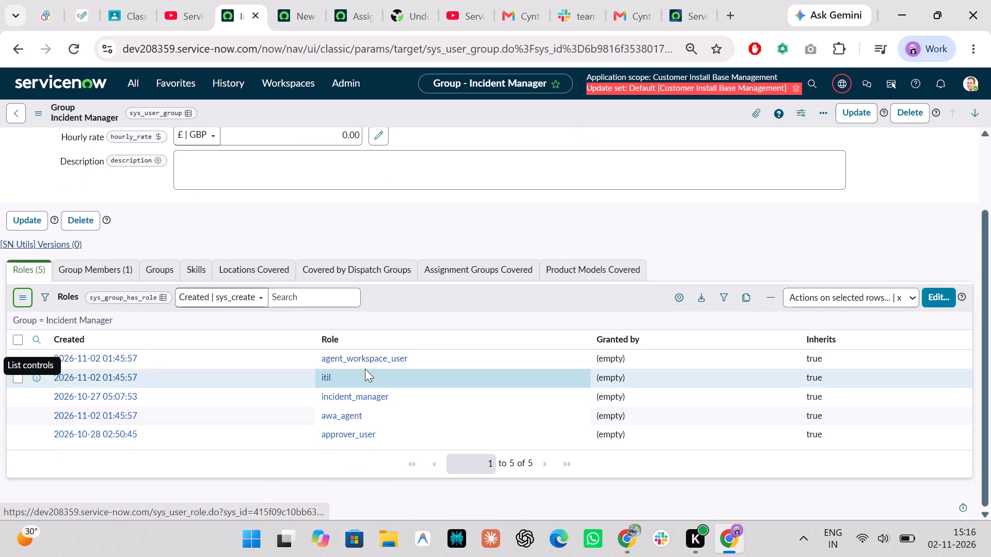
scroll(334, 436, "up", 1)
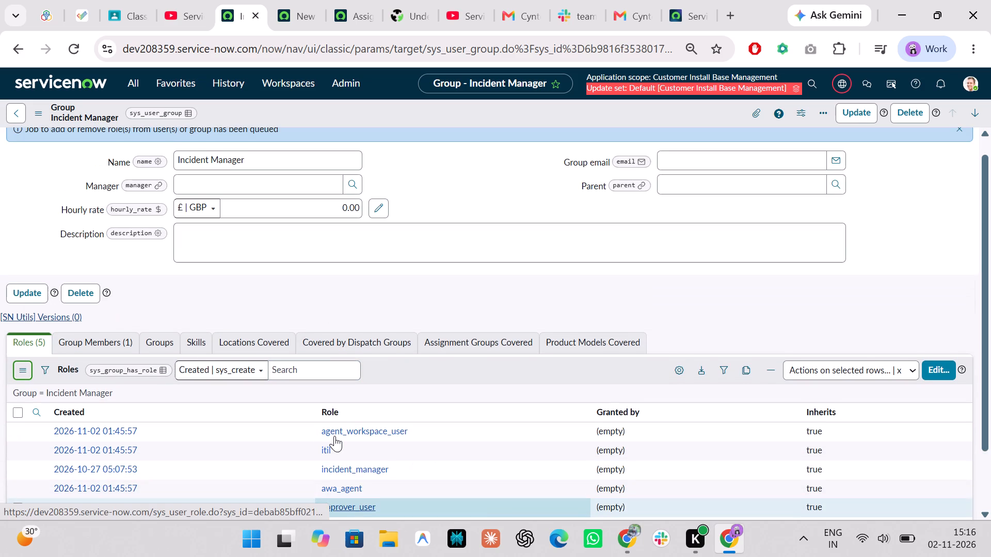
scroll(334, 436, "up", 1)
Continue the tutorial video, go back to the Incident Assignment Rule's rejection handling part and pause it at 8:35.
left_click(188, 0)
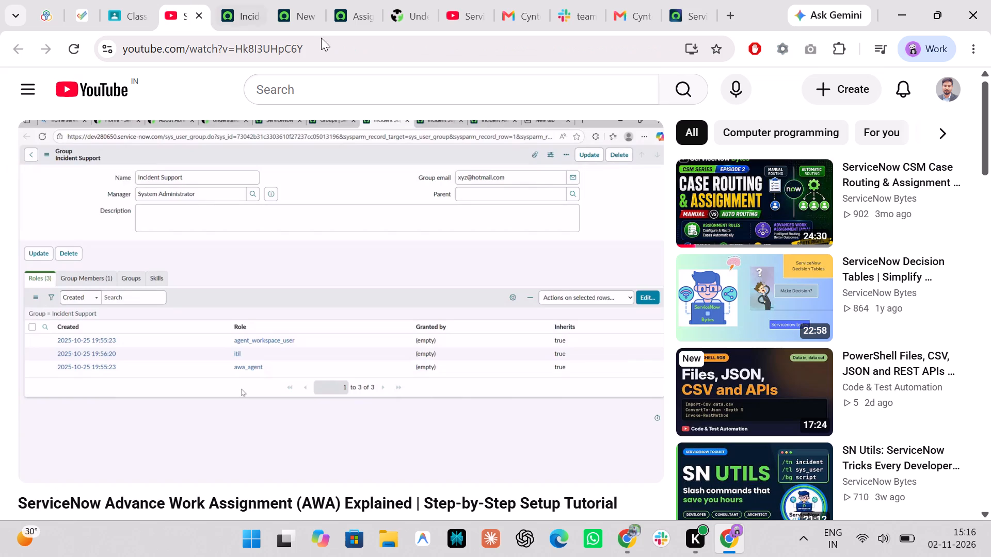
left_click(340, 221)
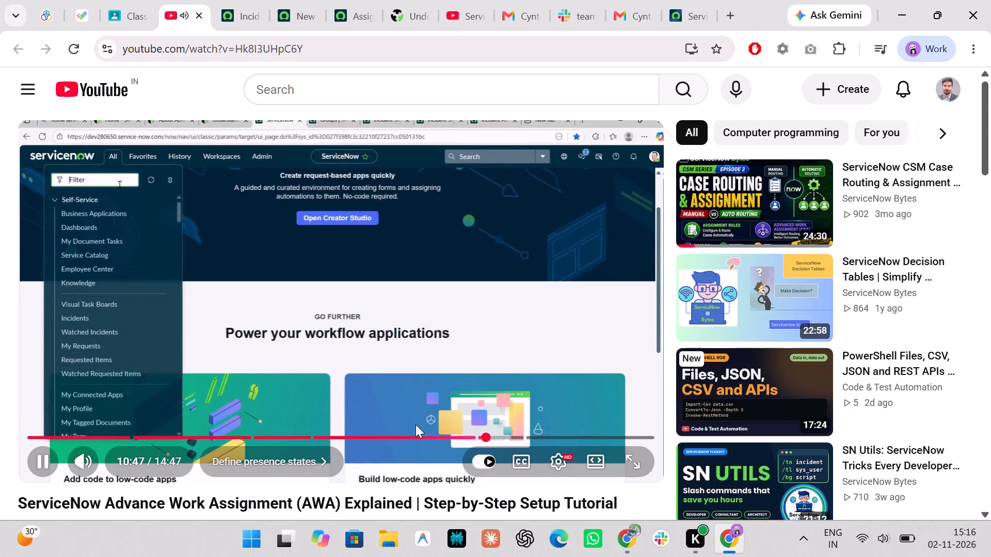
left_click(396, 441)
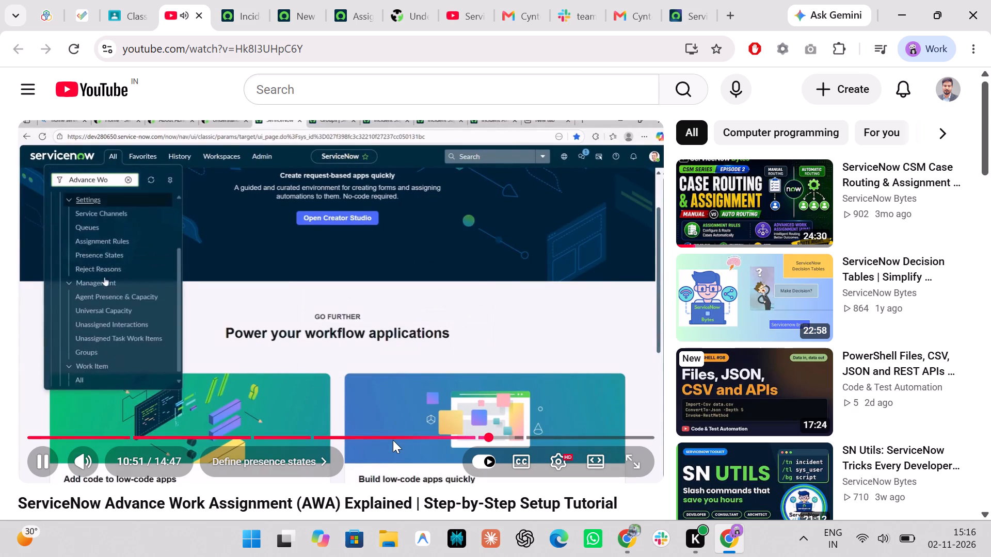
left_click(389, 433)
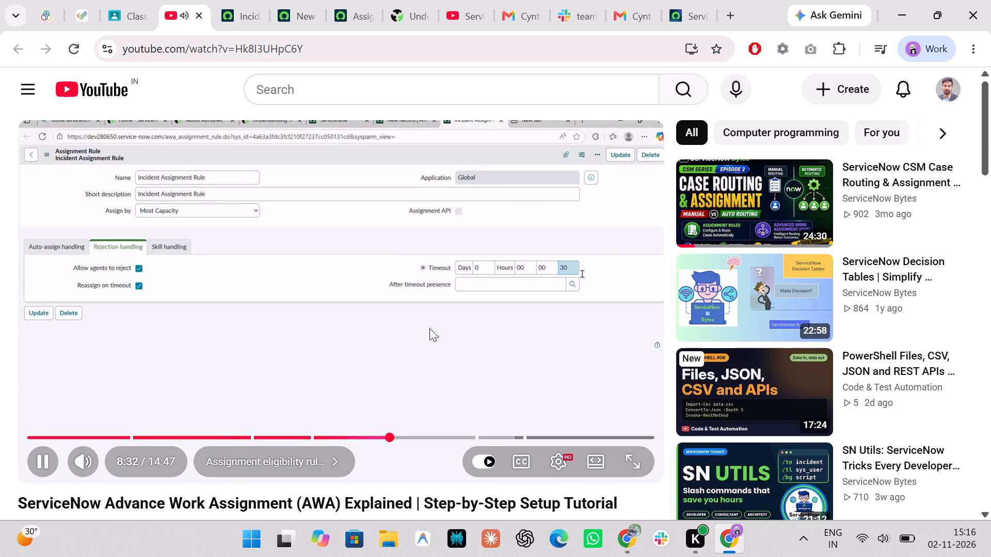
key("space")
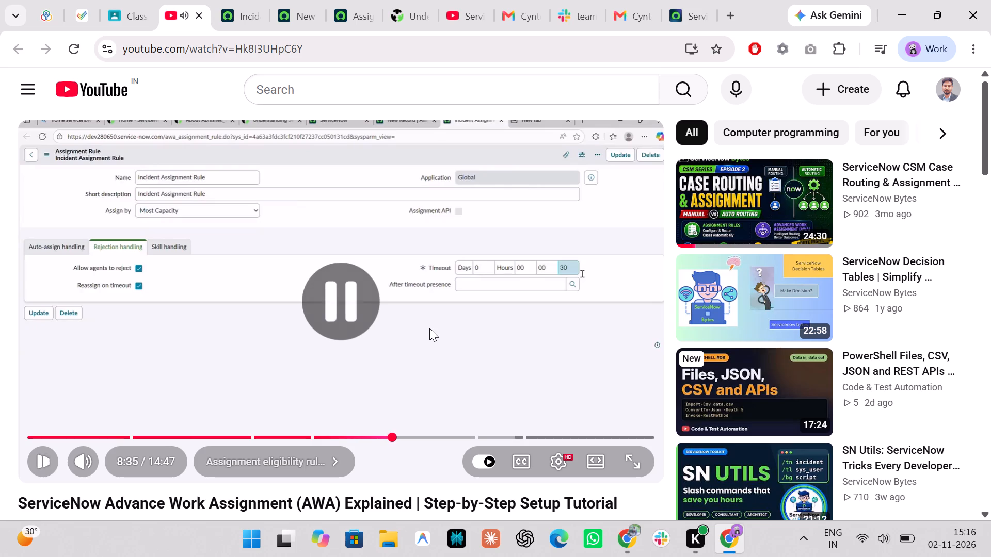
Place the Assignment Rules browser tab beside the video and start a new assignment rule record.
left_click(326, 0)
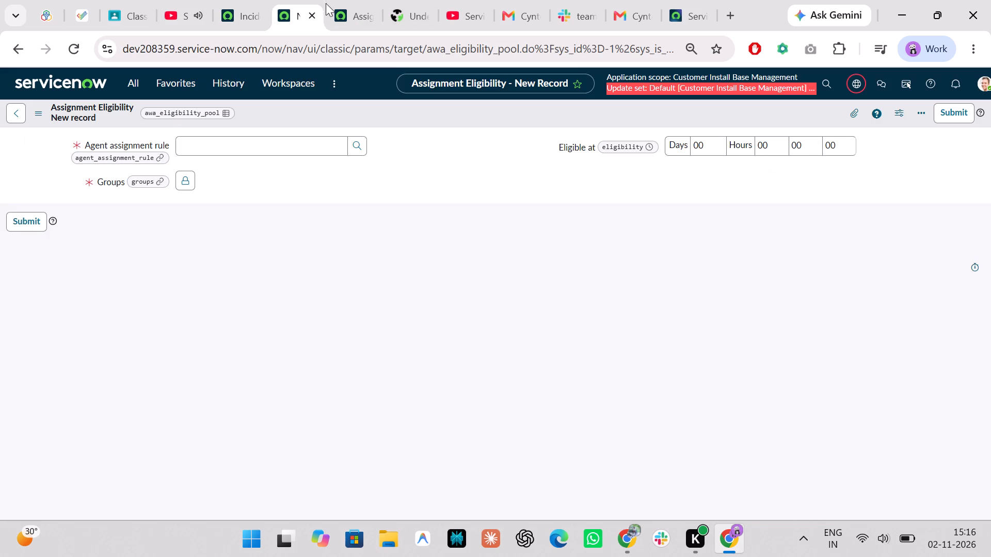
left_click(255, 0)
left_click_drag(347, 0, 235, 0)
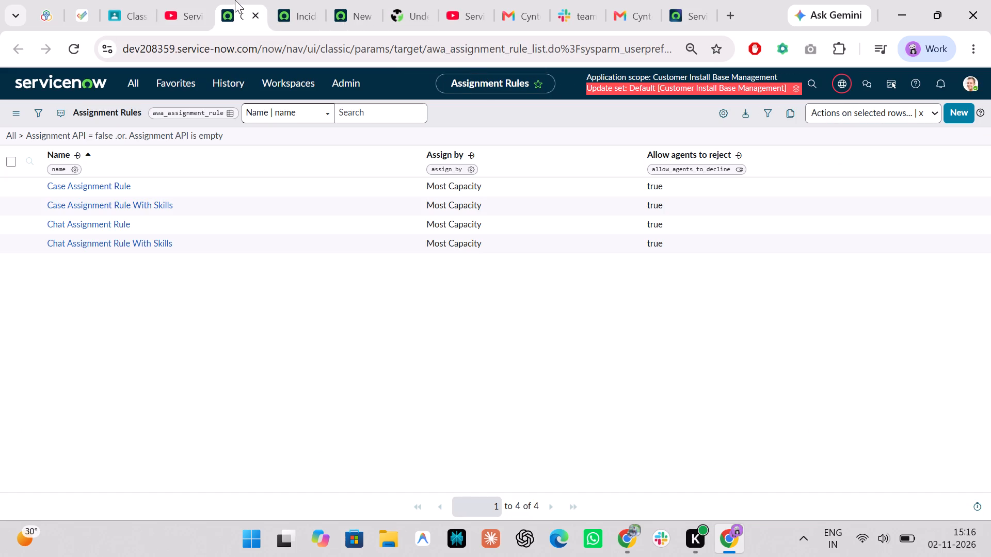
left_click(965, 119)
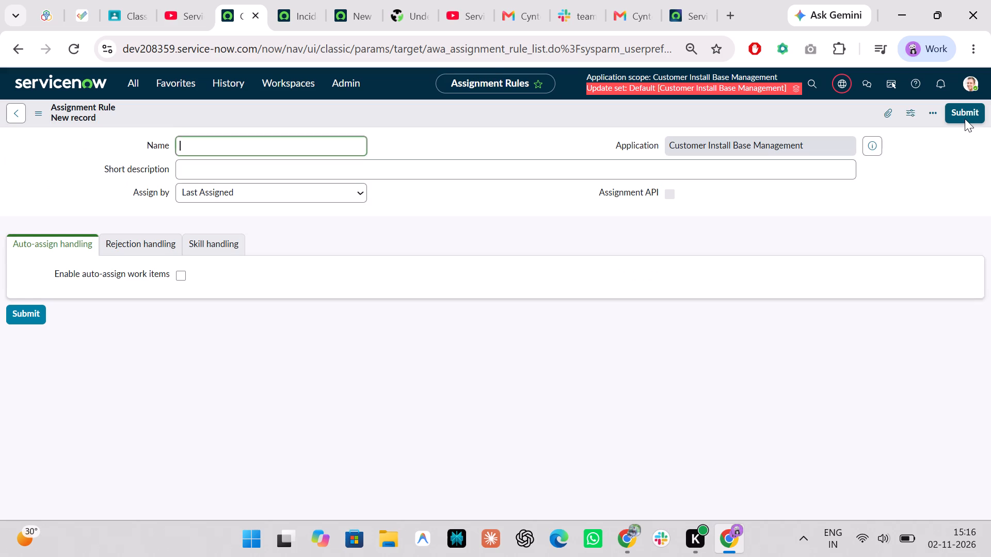
Enter "Incident Assignment Rule" as both the name and the short description of the new assignment rule.
left_click(177, 0)
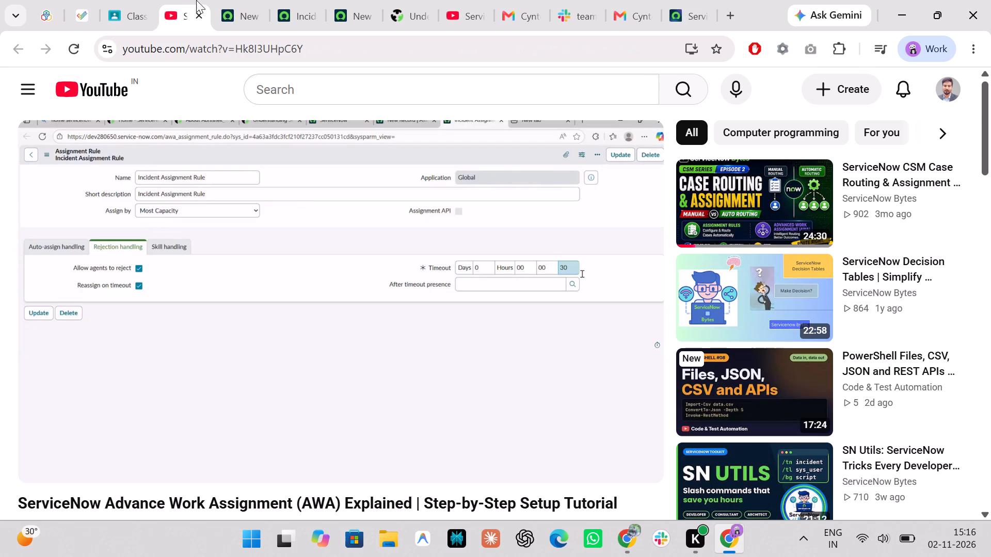
left_click(225, 0)
type("Incide")
type("nr")
key("space")
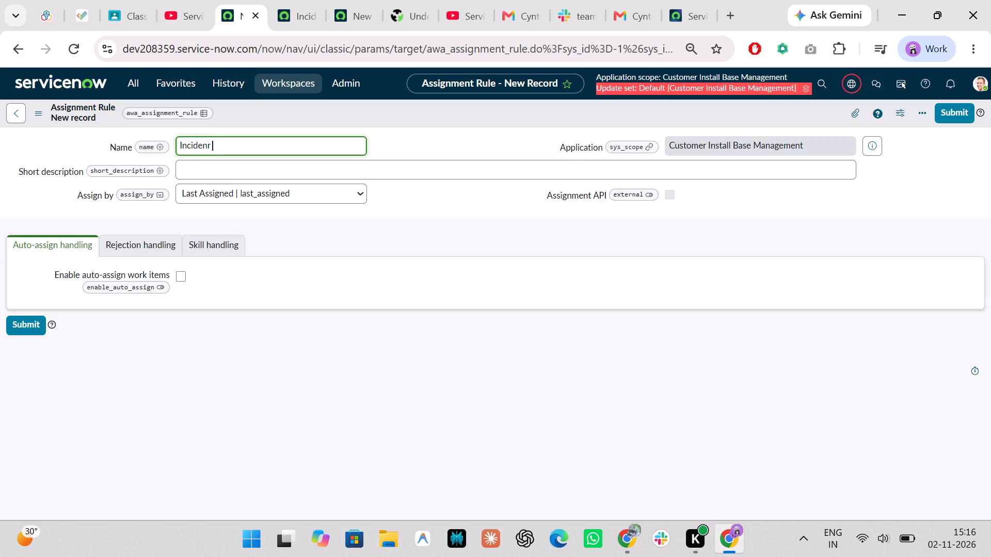
key("BackSpace")
key("BackSpace")
type("t Assignment Rule")
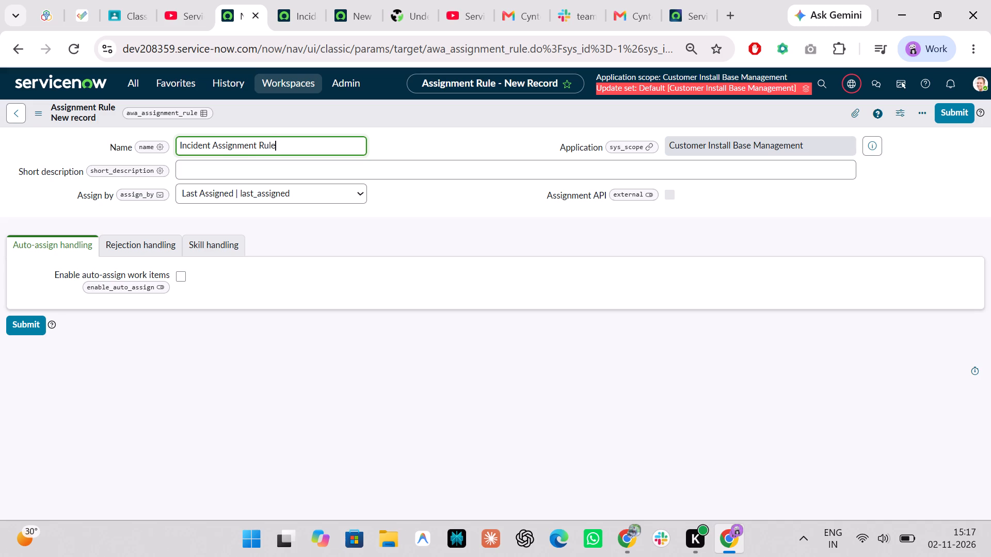
key("ctrl+a")
key("ctrl+c")
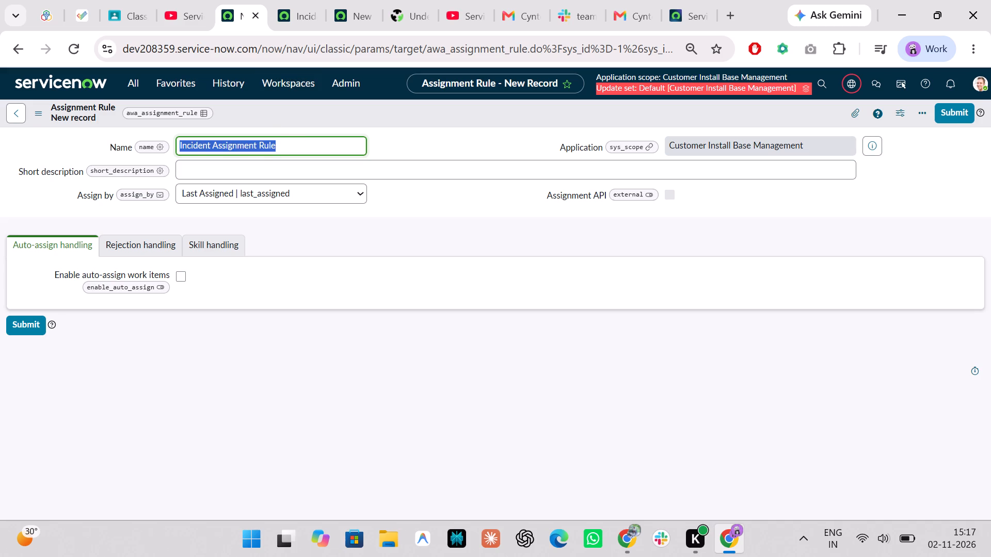
left_click(261, 165)
key("ctrl+v")
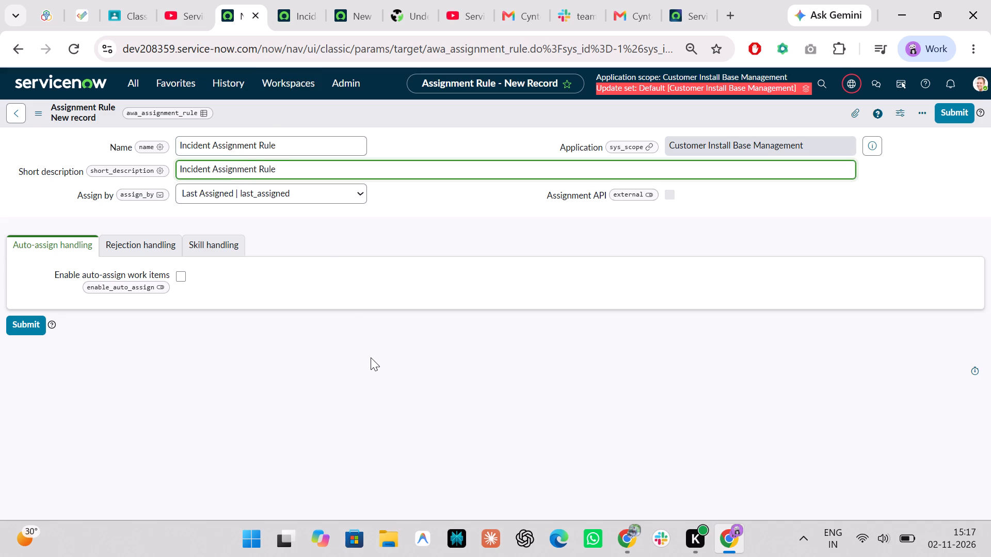
left_click(371, 357)
Check the rule settings in the tutorial video and set the new rule's Assign by value to Most Capacity.
left_click(188, 0)
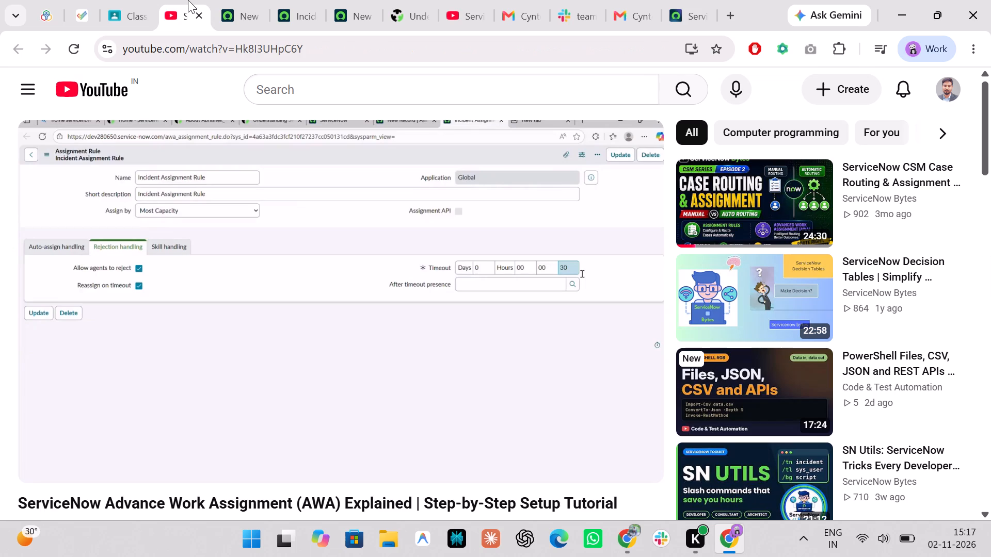
left_click(258, 0)
left_click(263, 193)
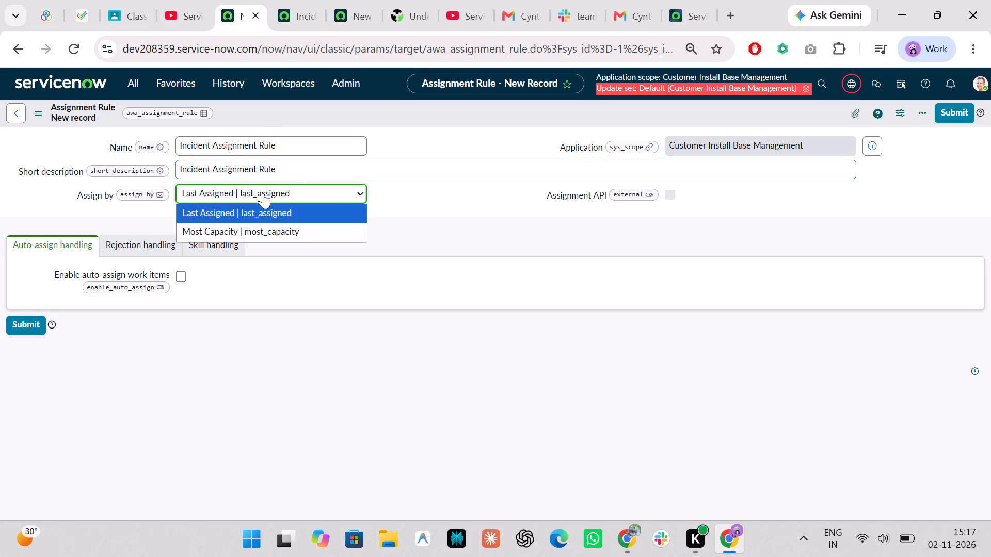
left_click(263, 230)
Following the tutorial video, enable Allow agents to reject and Reassign on timeout in the rule's rejection handling.
left_click(202, 0)
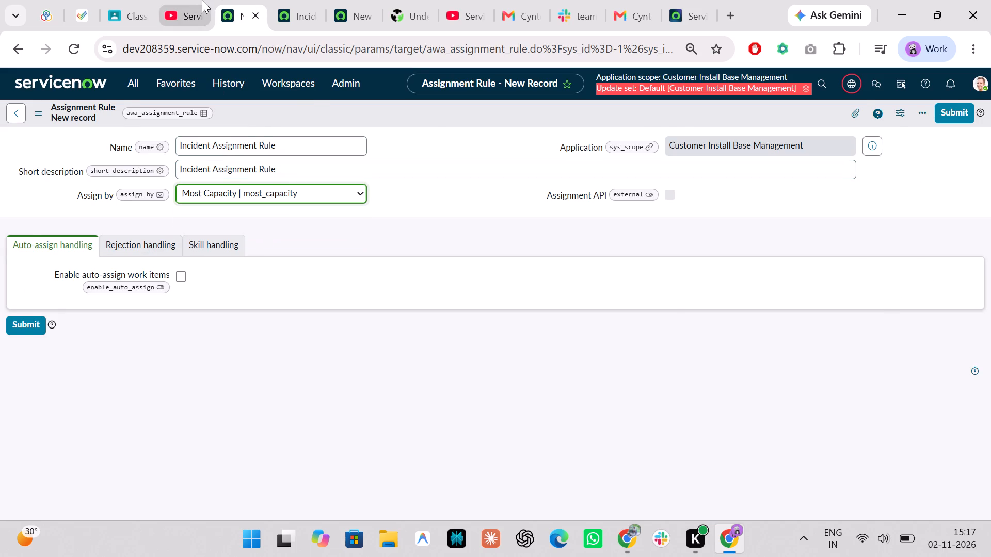
left_click(224, 0)
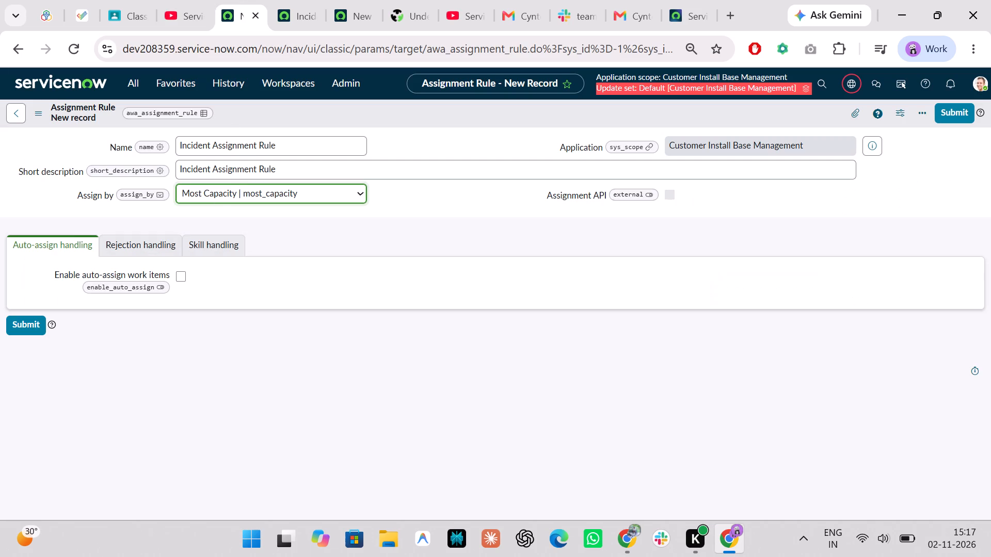
left_click(187, 0)
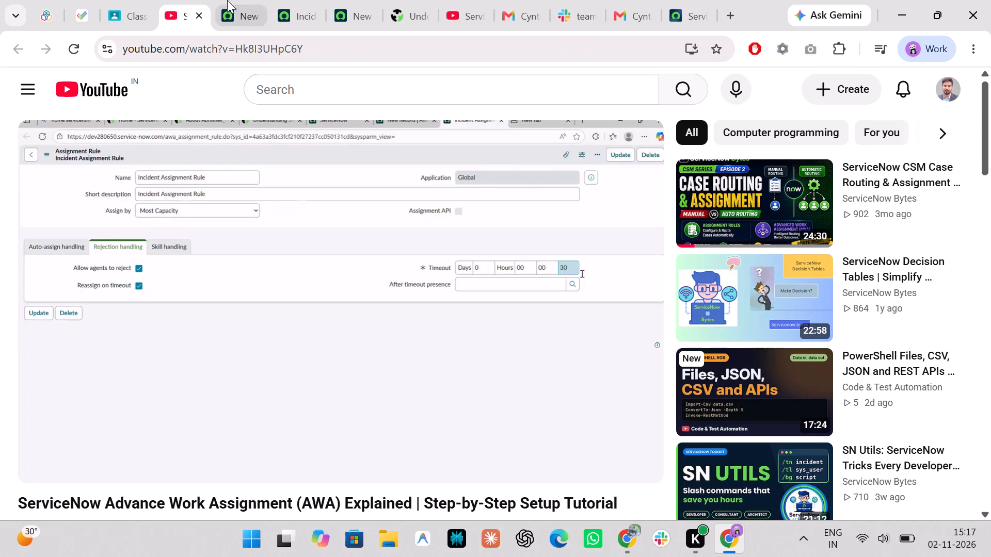
left_click(225, 0)
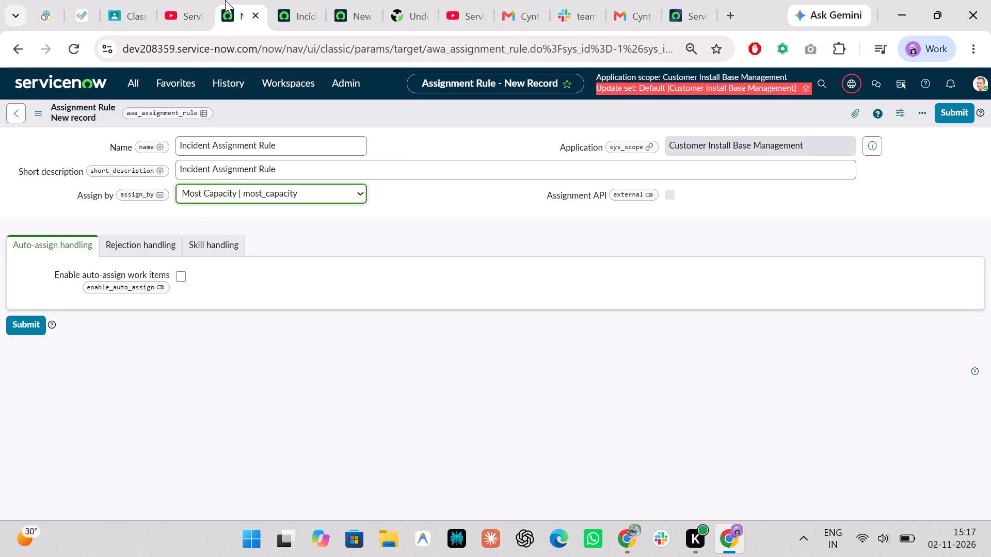
left_click(159, 231)
left_click(154, 239)
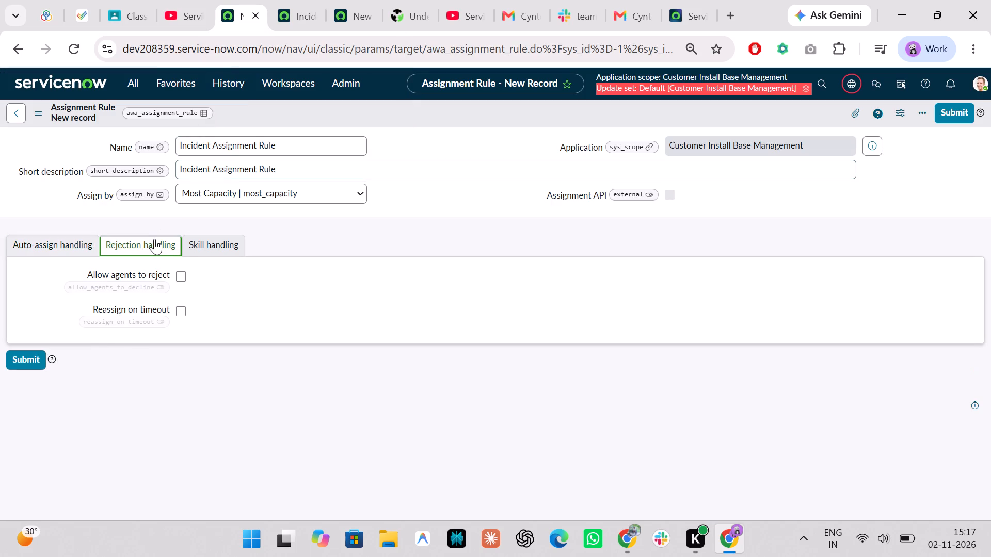
left_click(183, 278)
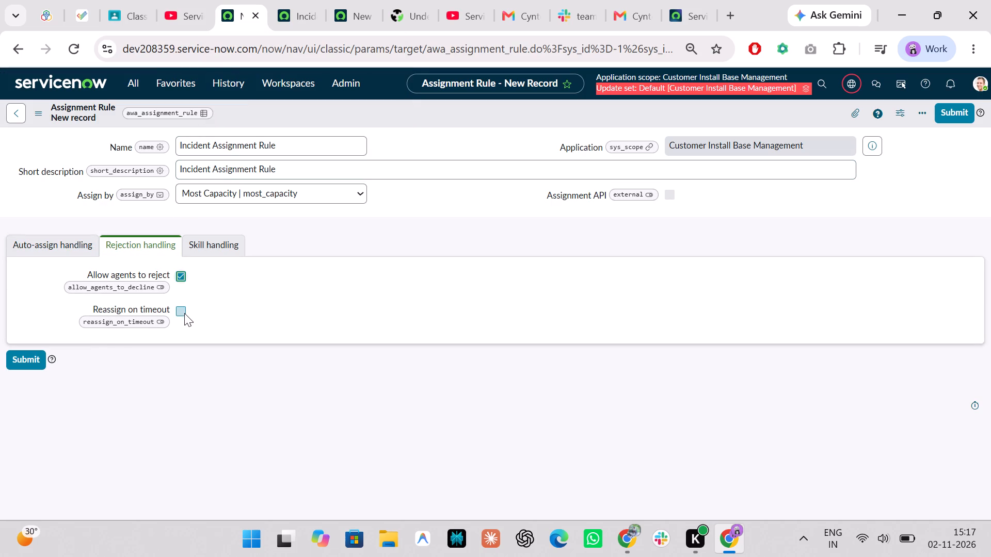
left_click(184, 319)
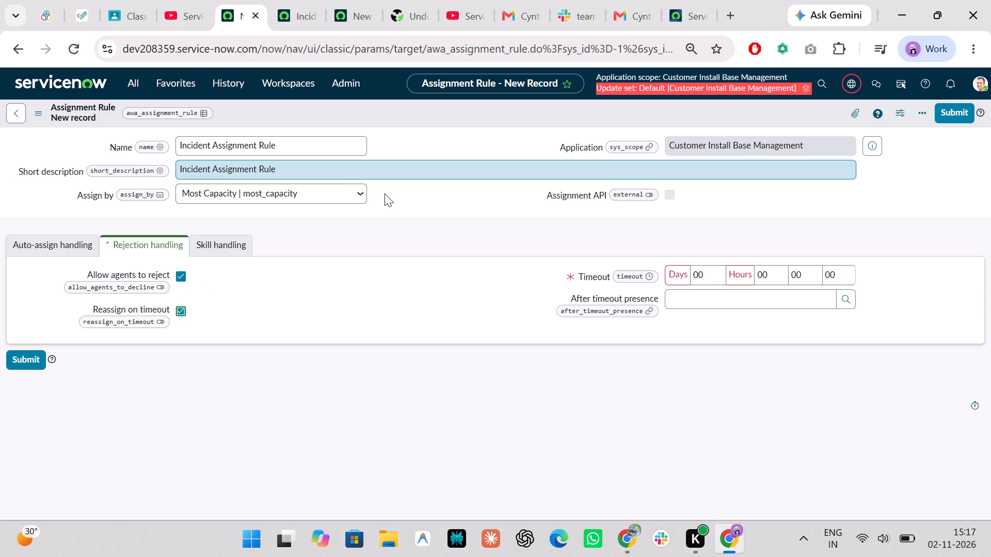
Check the timeout shown in the tutorial video and set the rule's rejection timeout to 30 seconds.
left_click(164, 0)
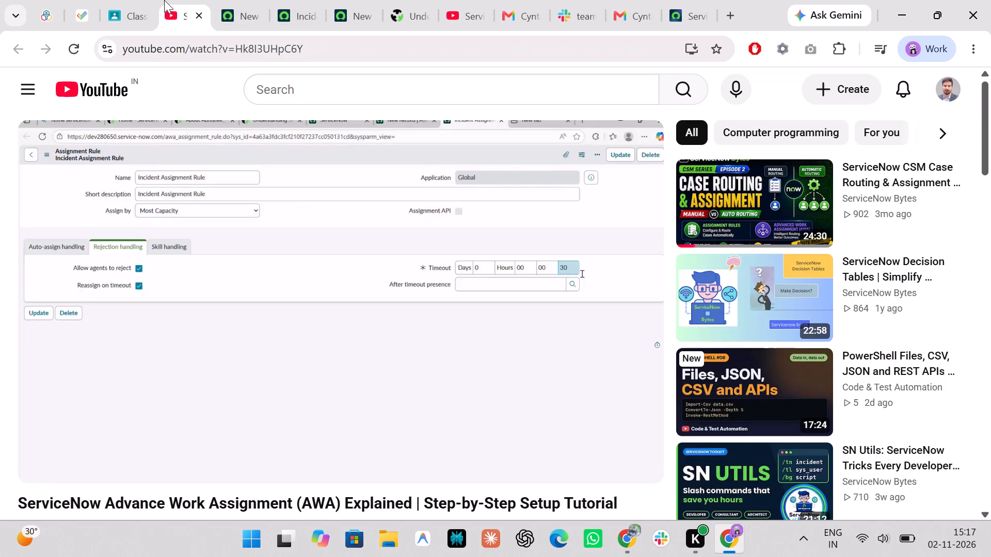
left_click(237, 0)
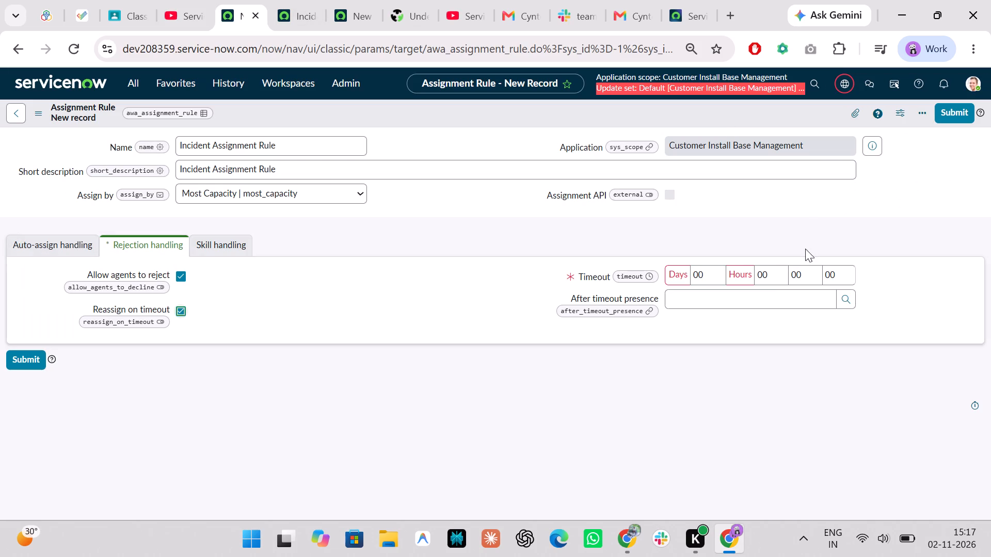
left_click(828, 270)
key("BackSpace")
key("3")
left_click(699, 372)
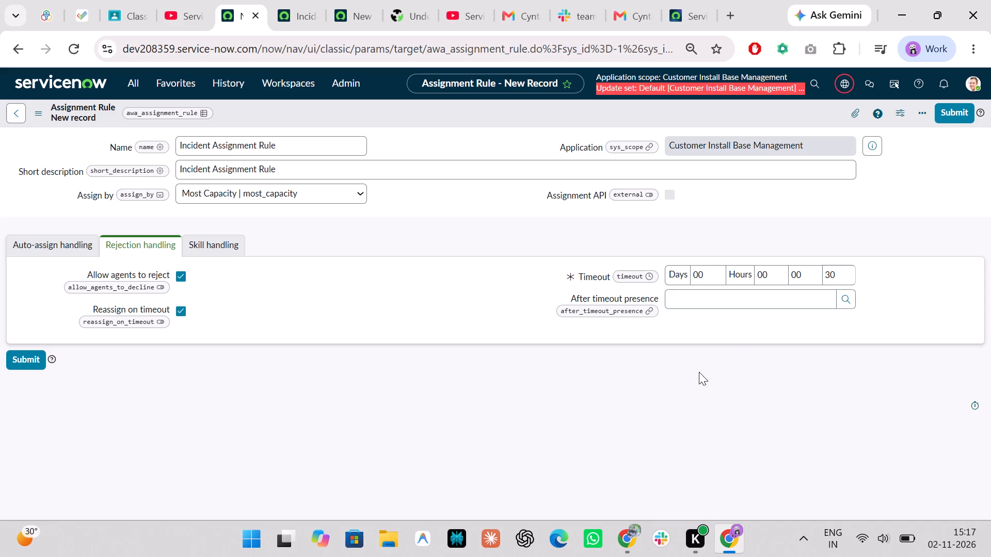
Review the rule's skill and auto-assign handling, replay the tutorial's last seconds for comparison, and save the new Incident Assignment Rule.
left_click(226, 240)
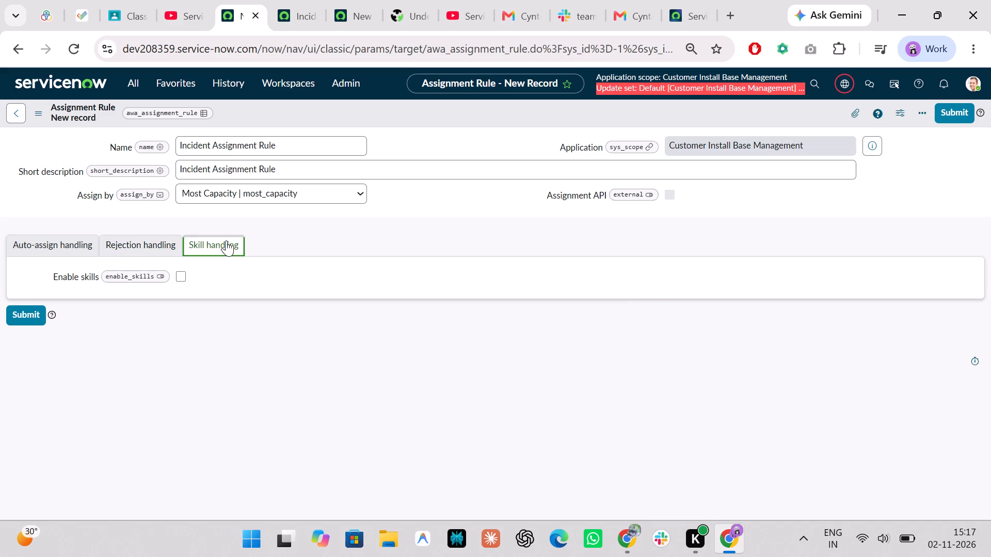
left_click(66, 243)
left_click(205, 0)
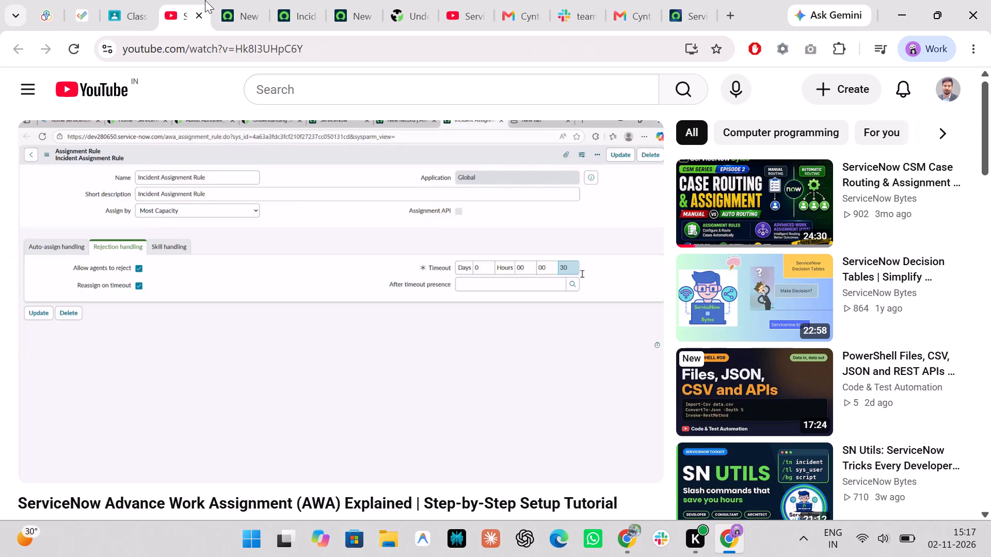
left_click(402, 264)
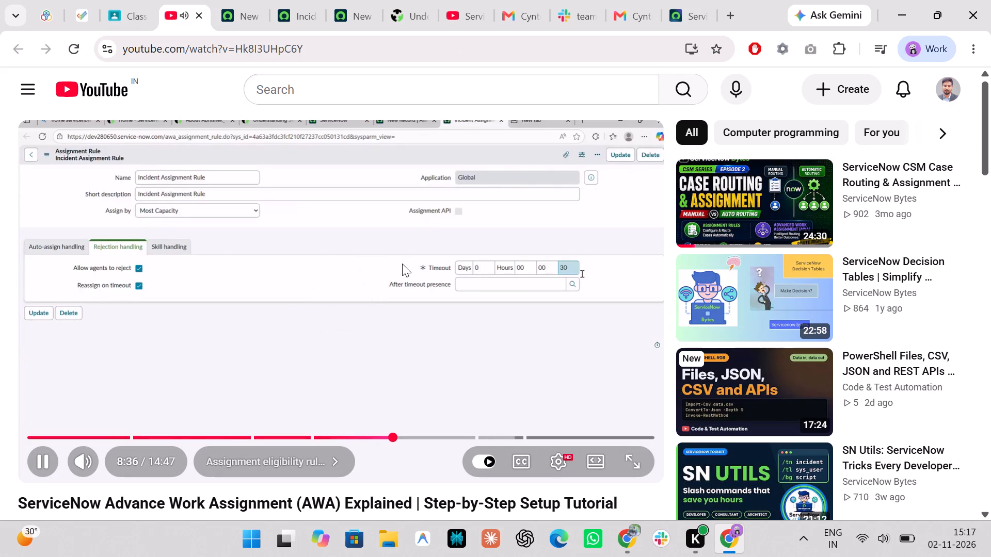
key("j")
key("j")
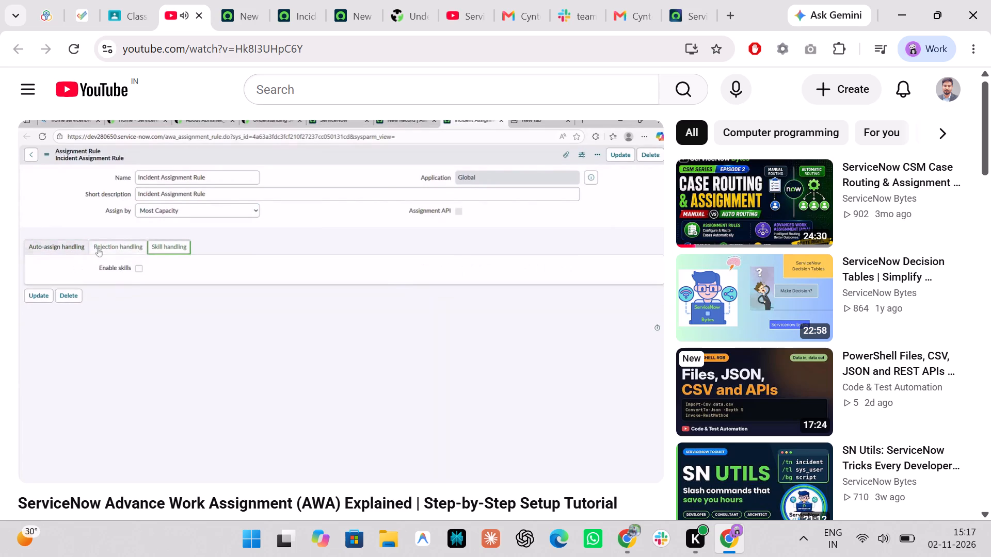
left_click(264, 0)
key("ctrl+s")
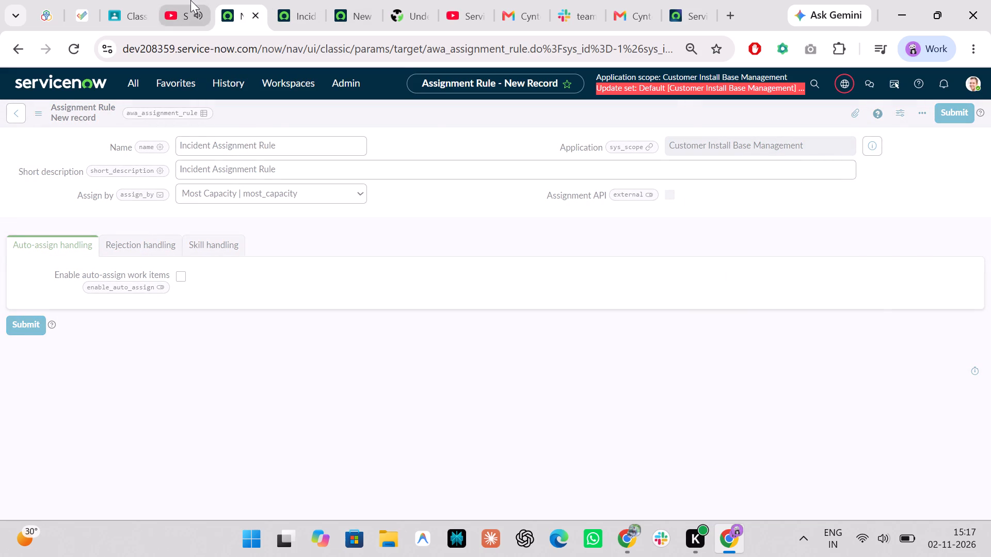
Compare the saved assignment rule with the tutorial video and pause the video at about 8:43.
left_click(190, 0)
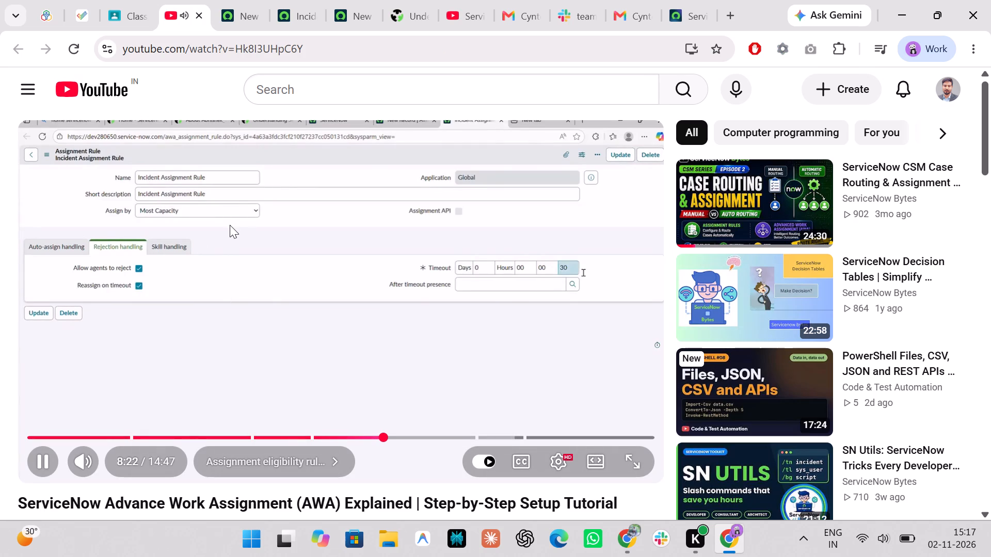
left_click(246, 14)
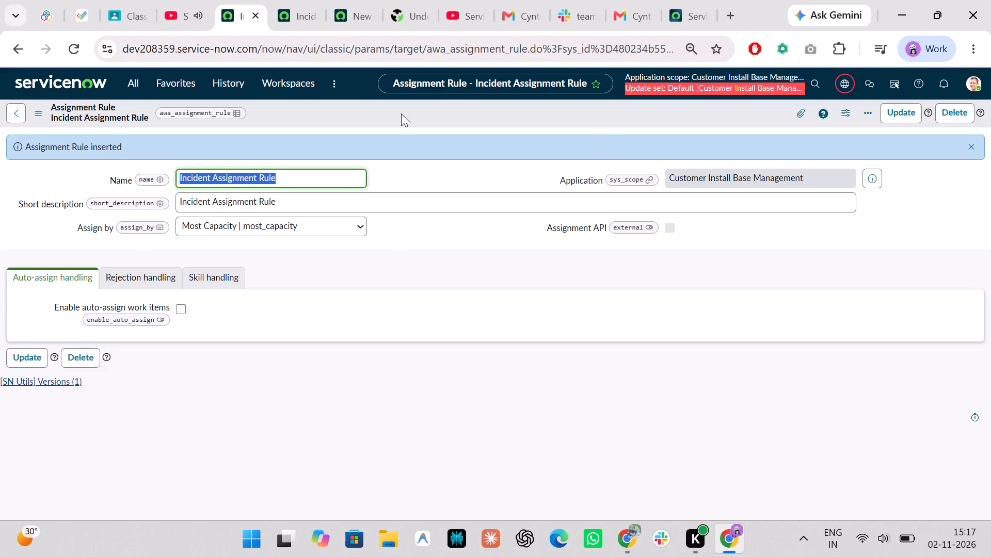
left_click(119, 0)
left_click(174, 0)
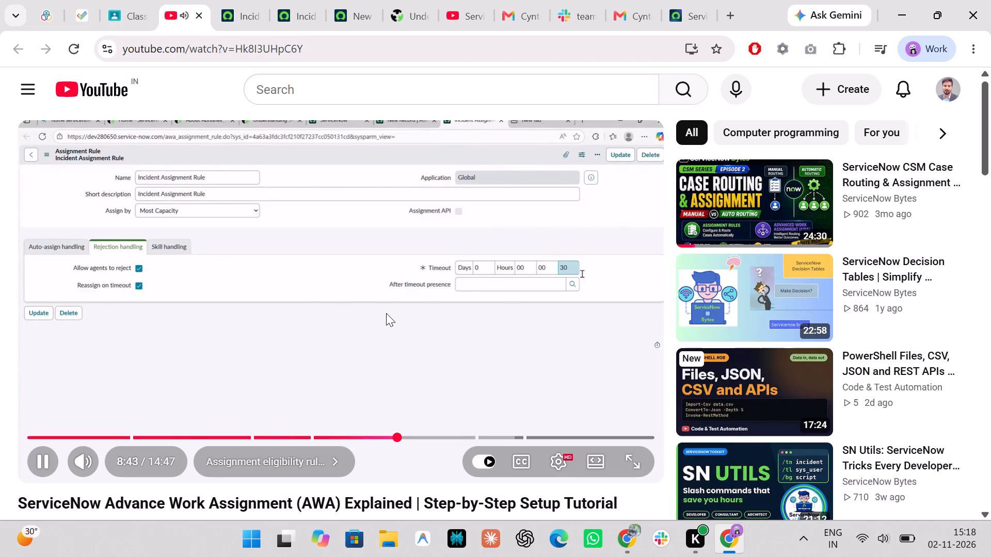
left_click(386, 313)
Switch the application scope from Customer Install Base Management to Global on the Incident Assignment Rule record and dismiss the notice.
left_click(234, 0)
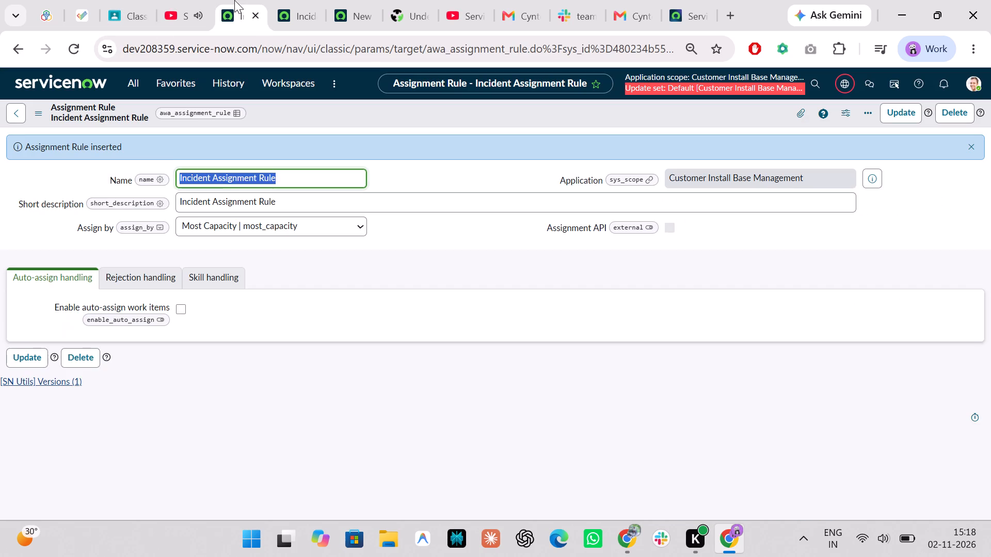
left_click(849, 86)
left_click(813, 120)
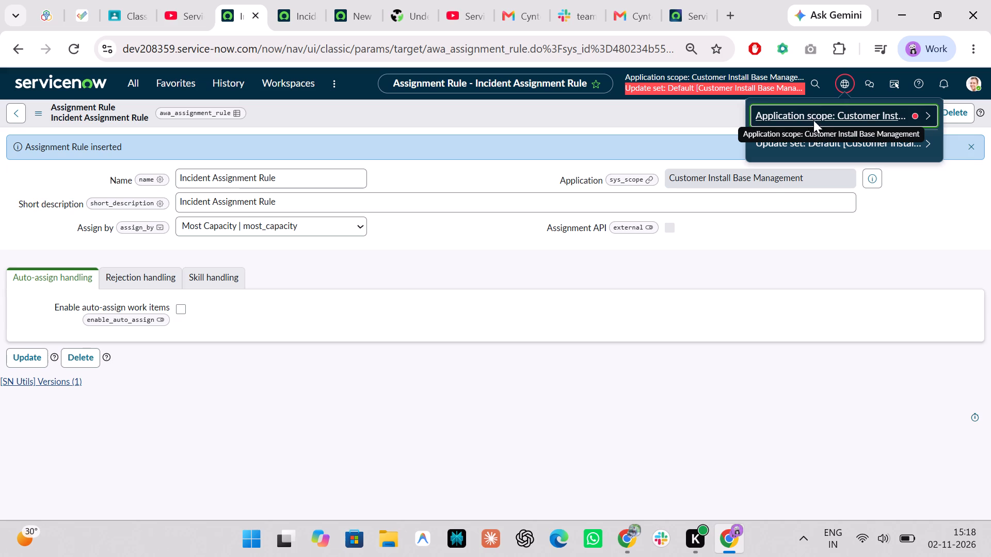
left_click(777, 197)
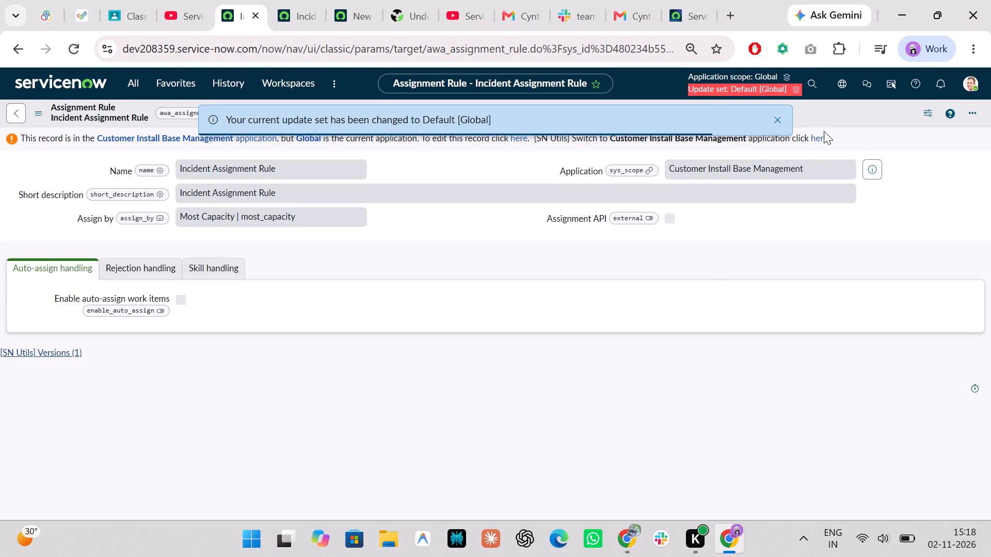
left_click(777, 116)
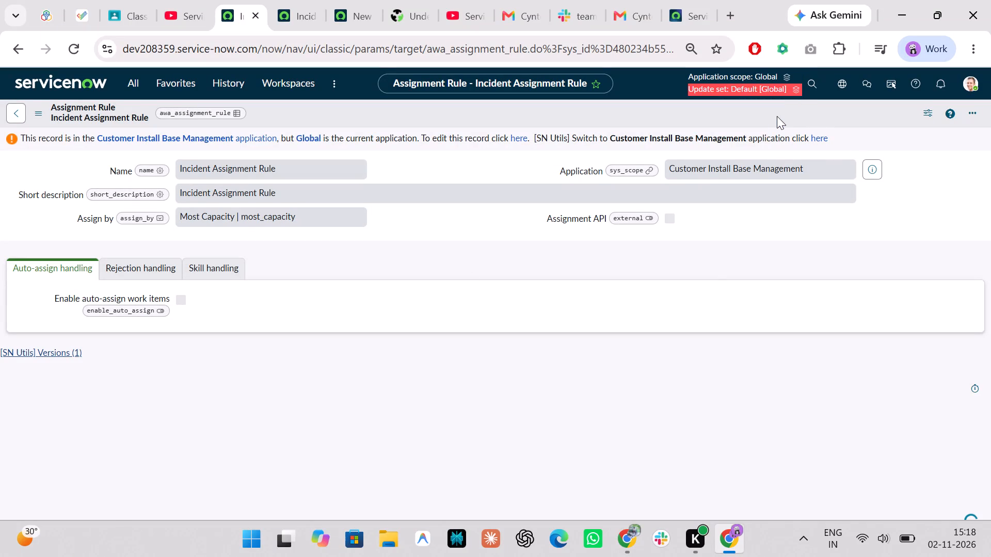
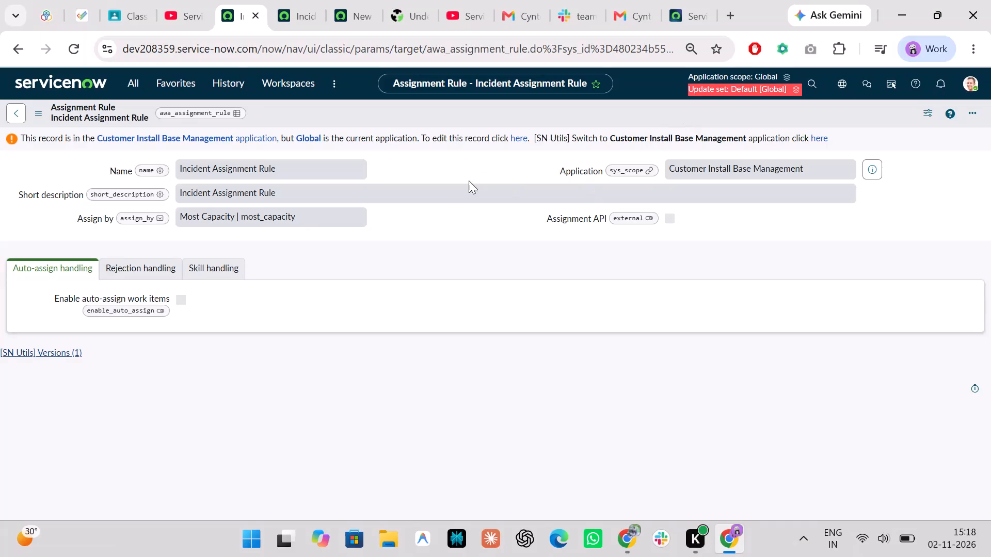
Reload the Incident Manager group record so that it picks up the Global application scope.
left_click(291, 0)
scroll(136, 143, "up", 1)
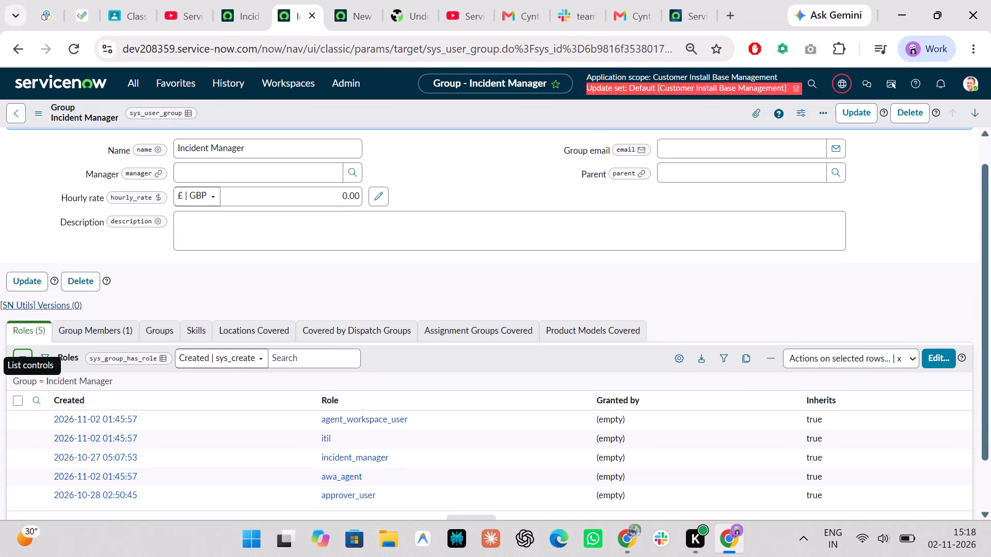
scroll(136, 143, "up", 3)
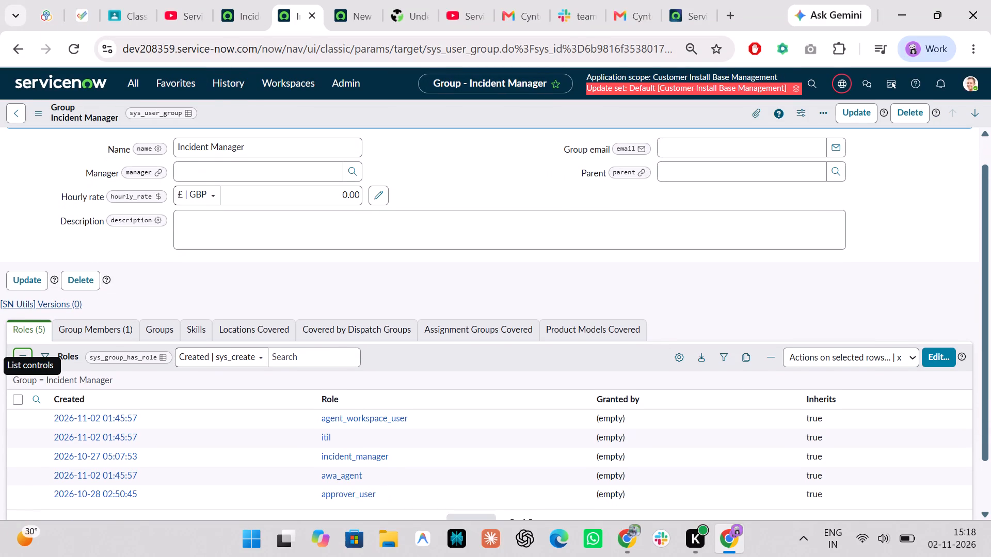
scroll(136, 143, "up", 1)
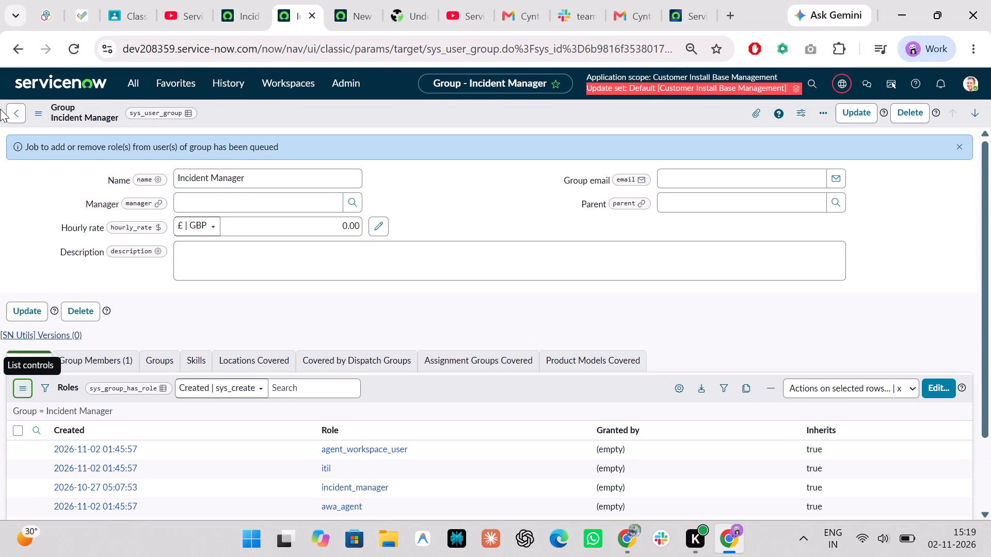
left_click(73, 44)
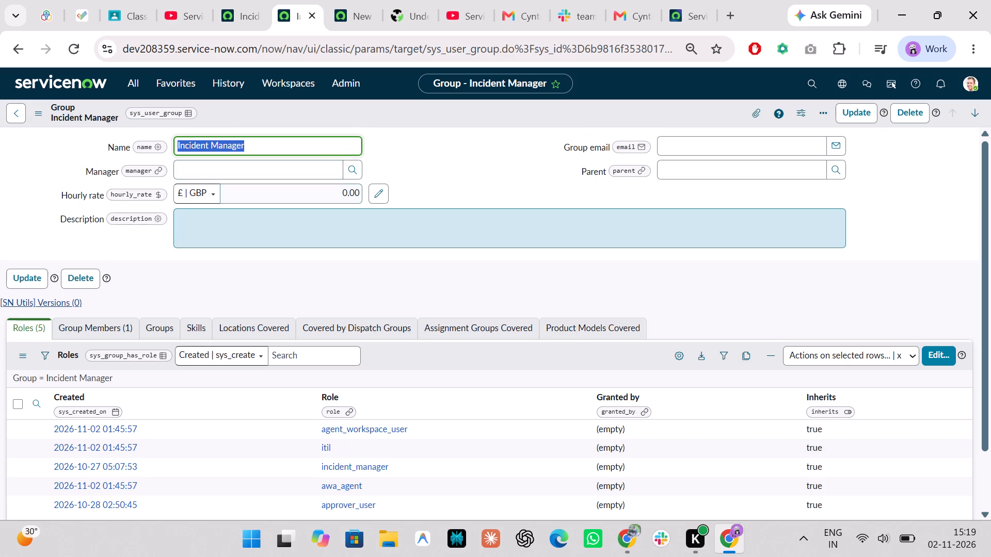
Reload the new Assignment Eligibility record form so that it picks up the Global application scope.
left_click(346, 0)
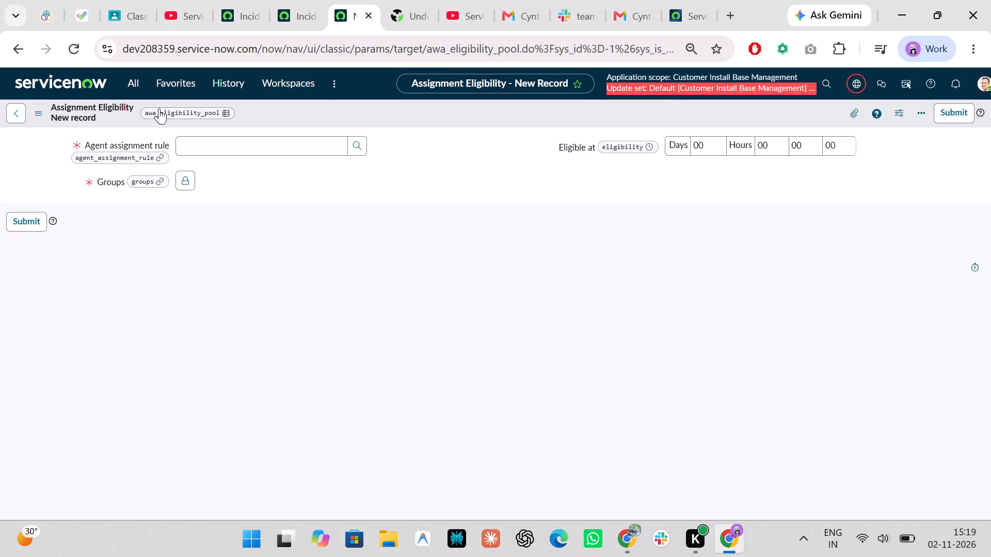
left_click(74, 50)
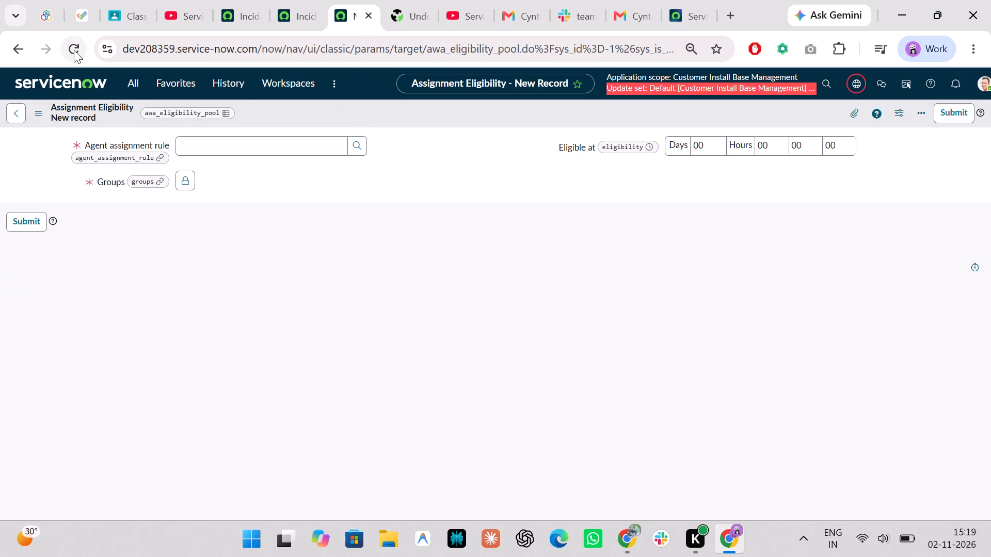
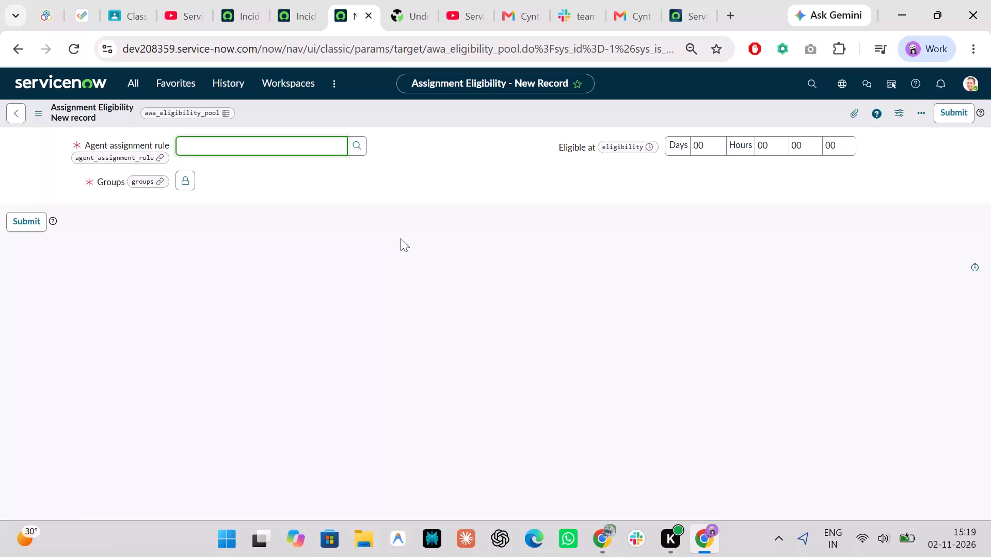
Open the Incident Assignment Rule for editing in its Customer Install Base Management scope and delete the record.
left_click(241, 0)
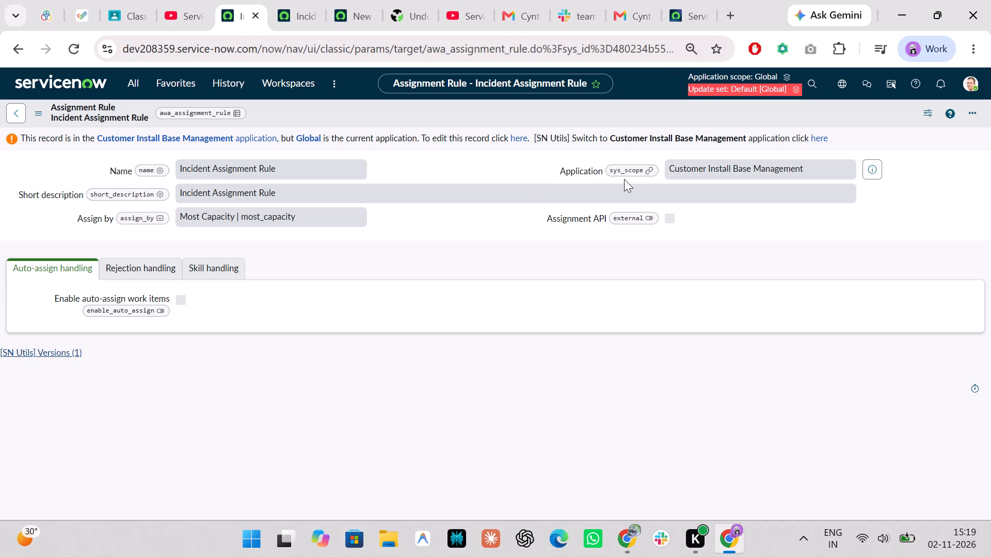
left_click(521, 141)
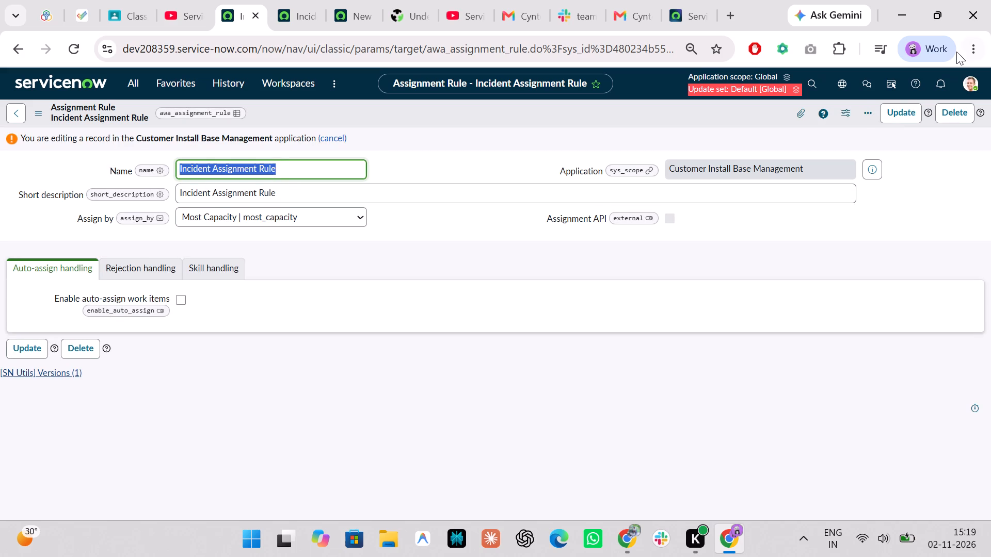
left_click(956, 102)
left_click(960, 114)
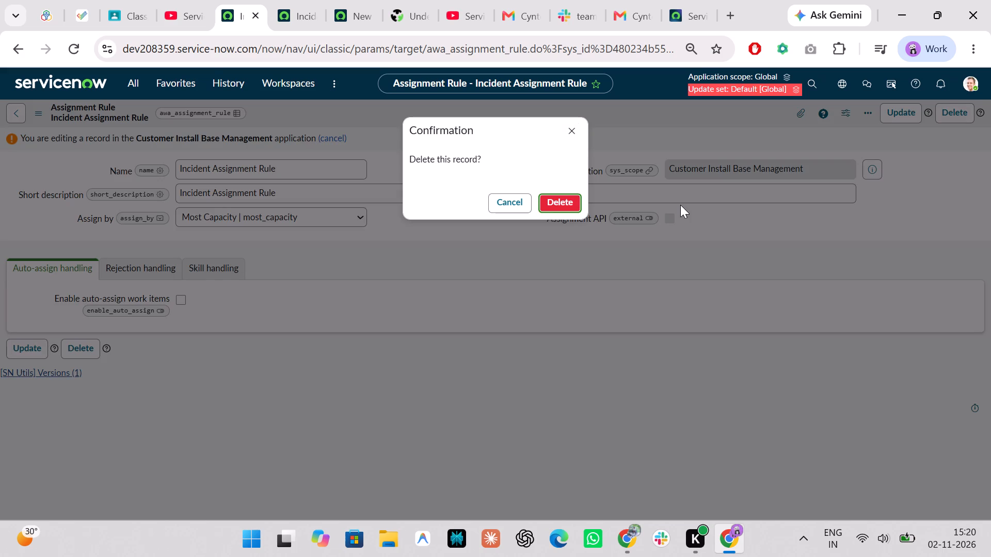
left_click(565, 200)
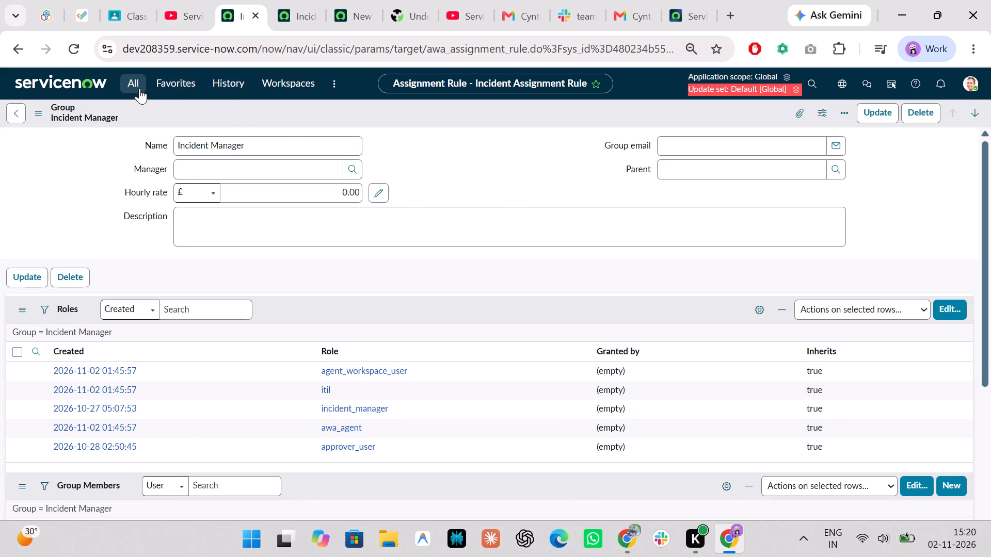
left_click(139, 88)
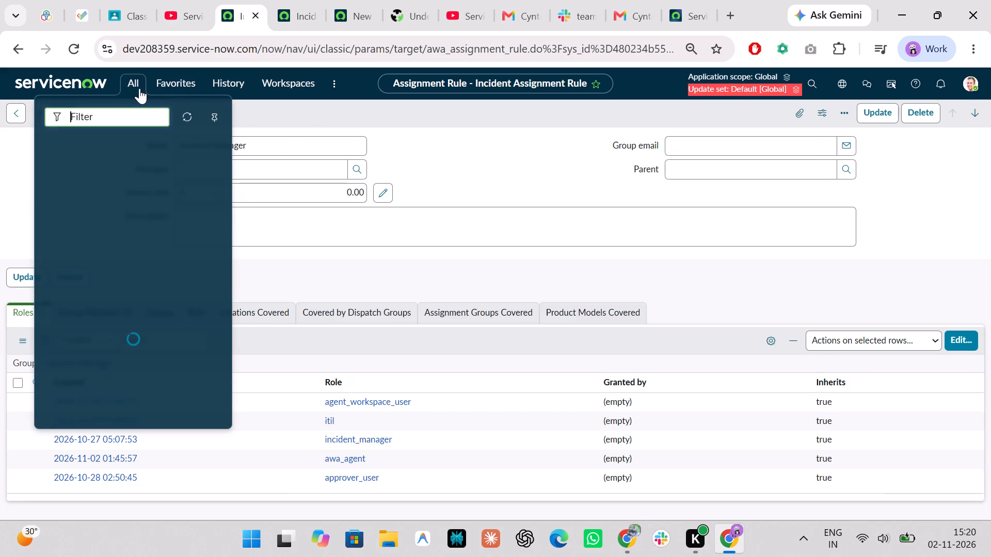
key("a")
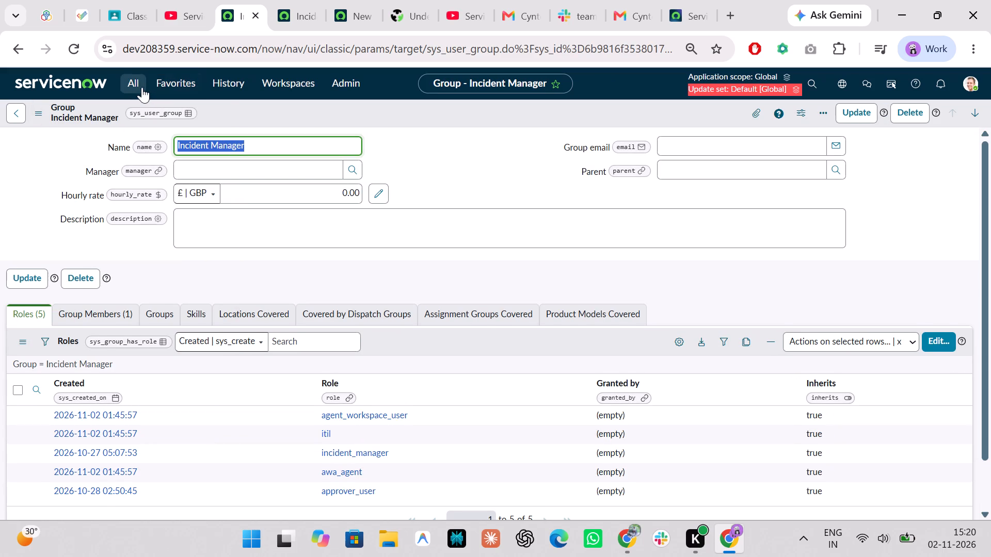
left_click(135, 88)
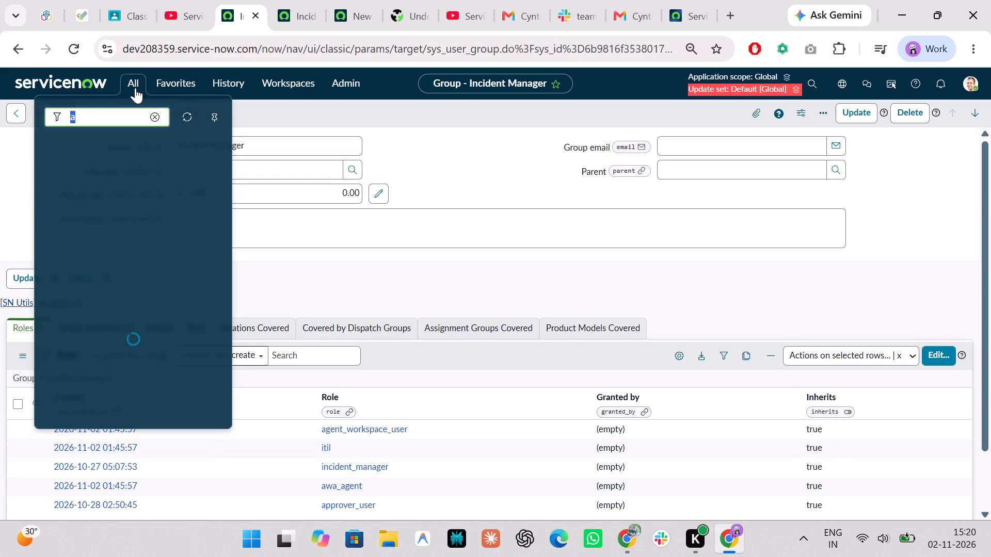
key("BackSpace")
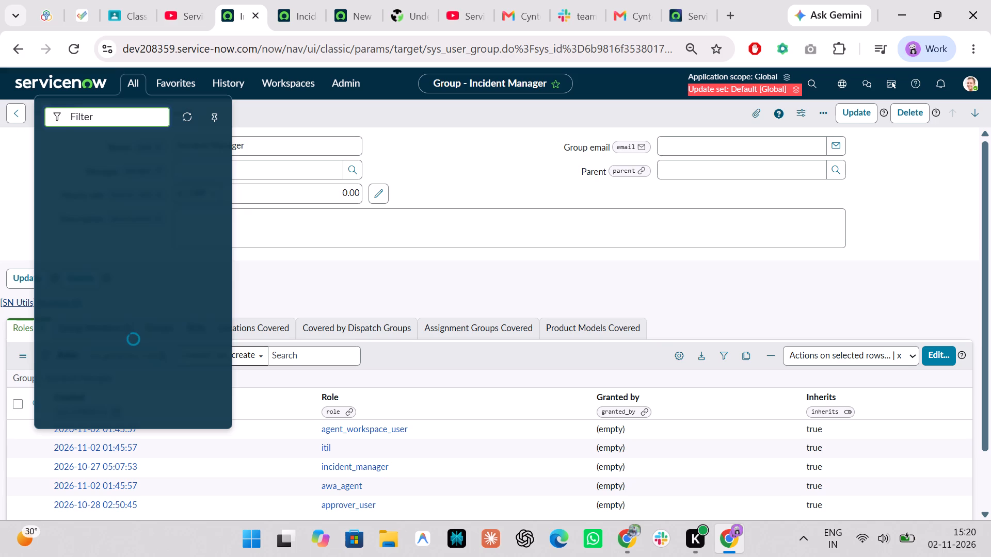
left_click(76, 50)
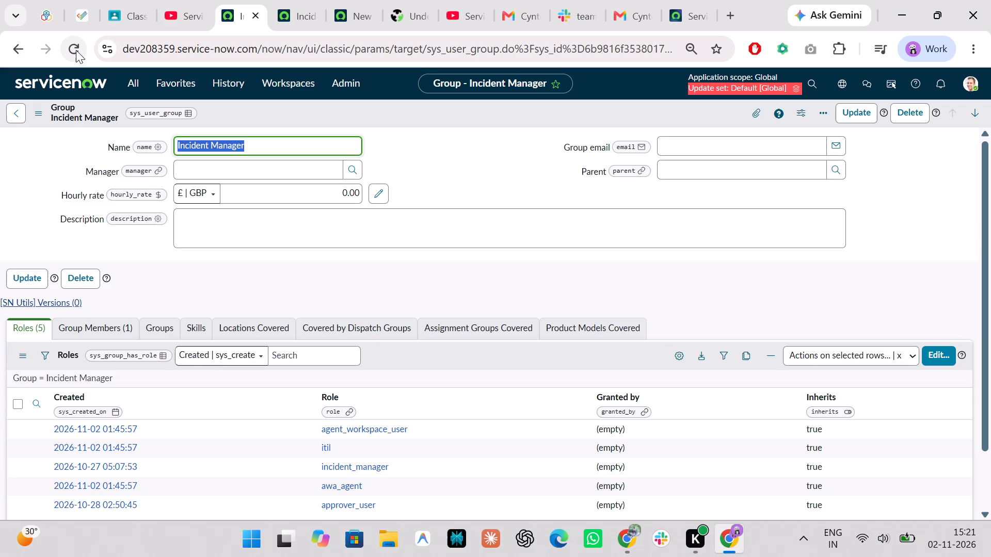
Search all modules for "assignmen" and add Advanced Work Assignment's Assignment Rules and Service Channels to the favorites.
left_click(124, 80)
type("assignmen")
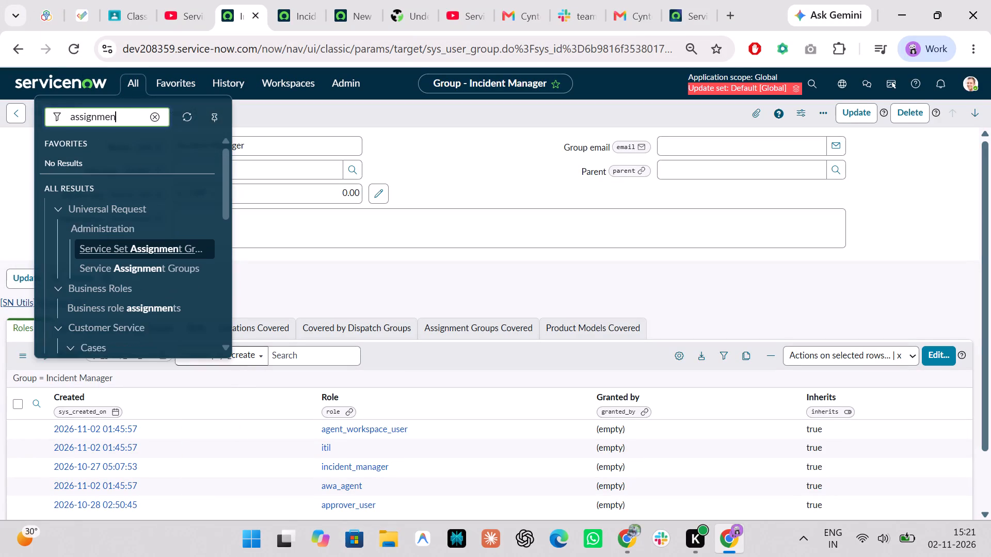
scroll(139, 199, "down", 3)
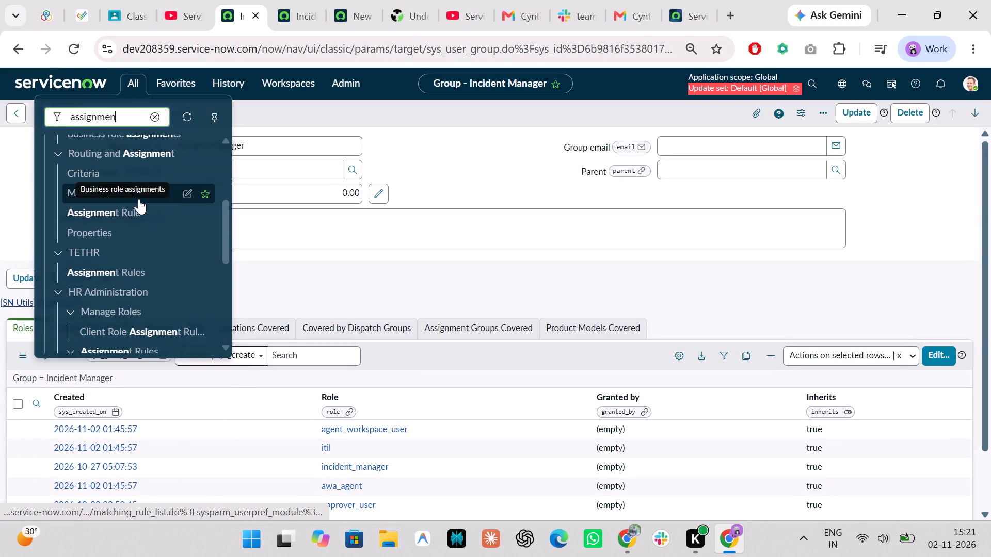
scroll(139, 199, "down", 2)
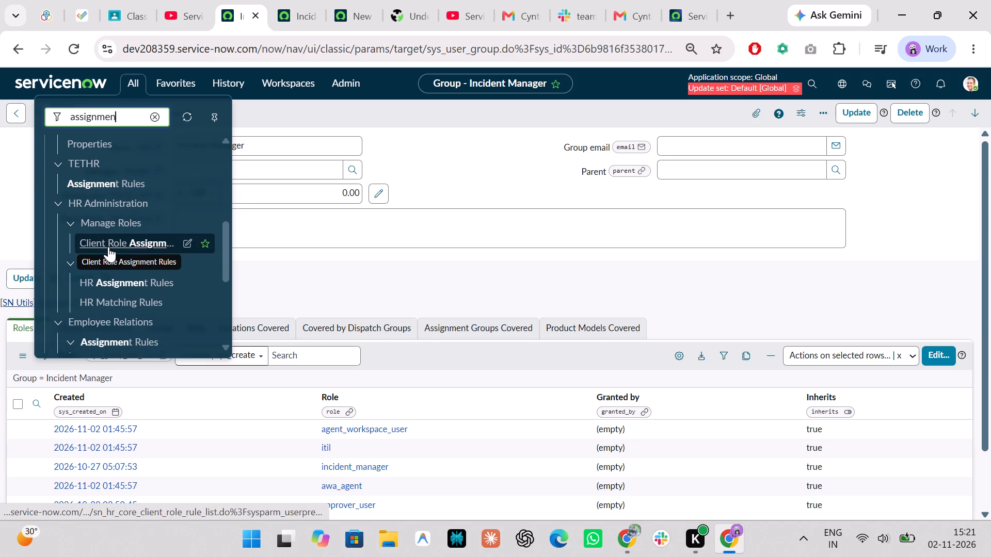
scroll(108, 247, "down", 2)
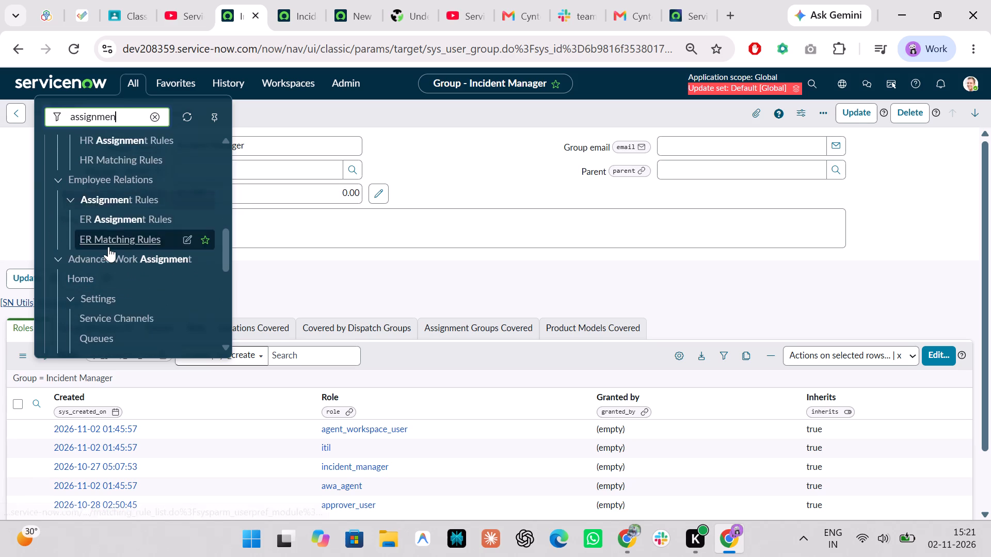
scroll(108, 247, "down", 1)
left_click(204, 246)
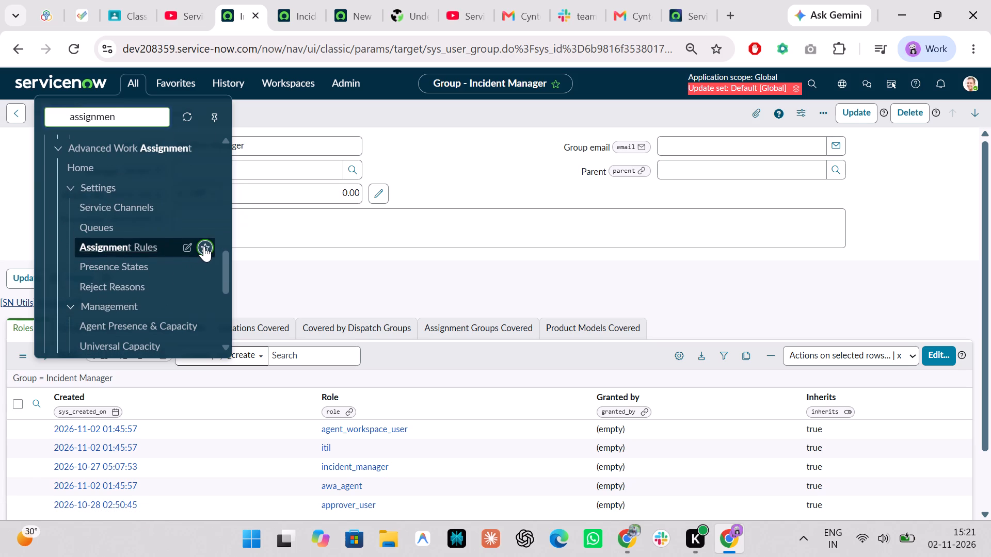
left_click(402, 305)
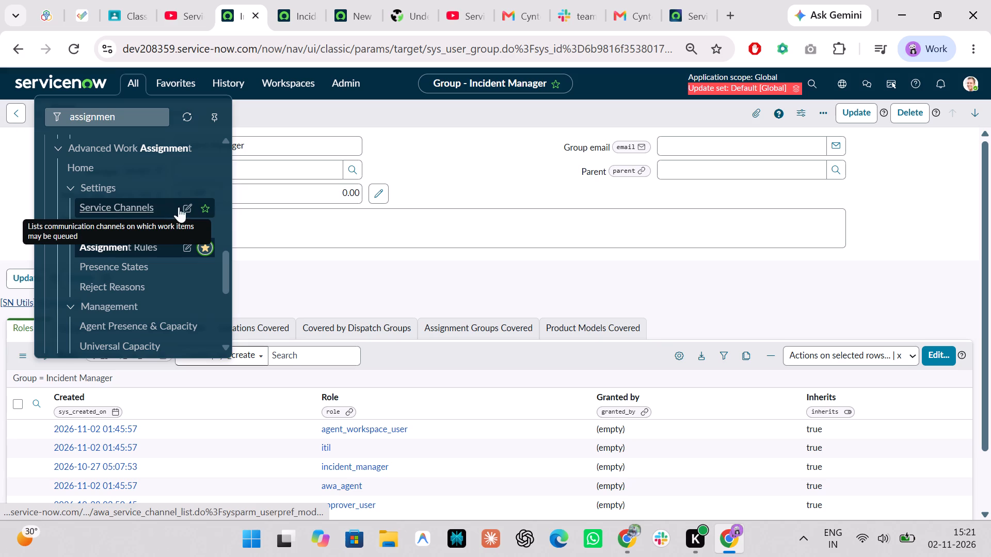
left_click(202, 209)
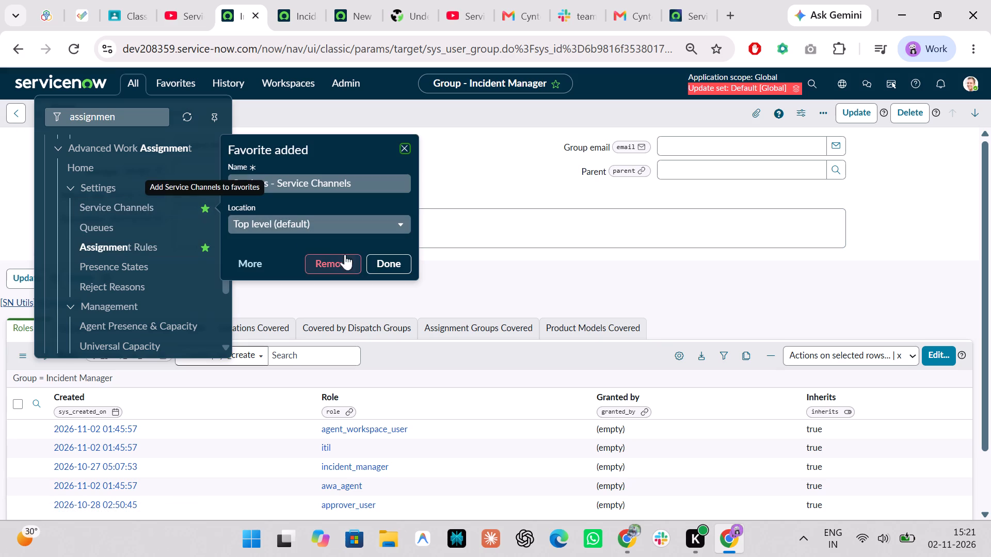
left_click(386, 269)
Create and submit an assignment rule named Incident Assignment Rule under Advanced Work Assignment, in Global scope.
left_click(141, 244)
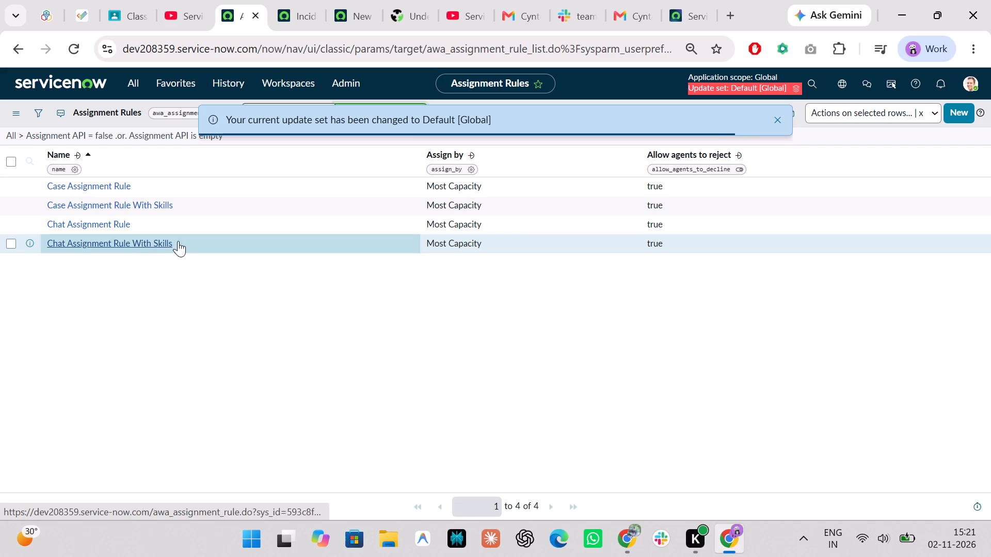
left_click(956, 114)
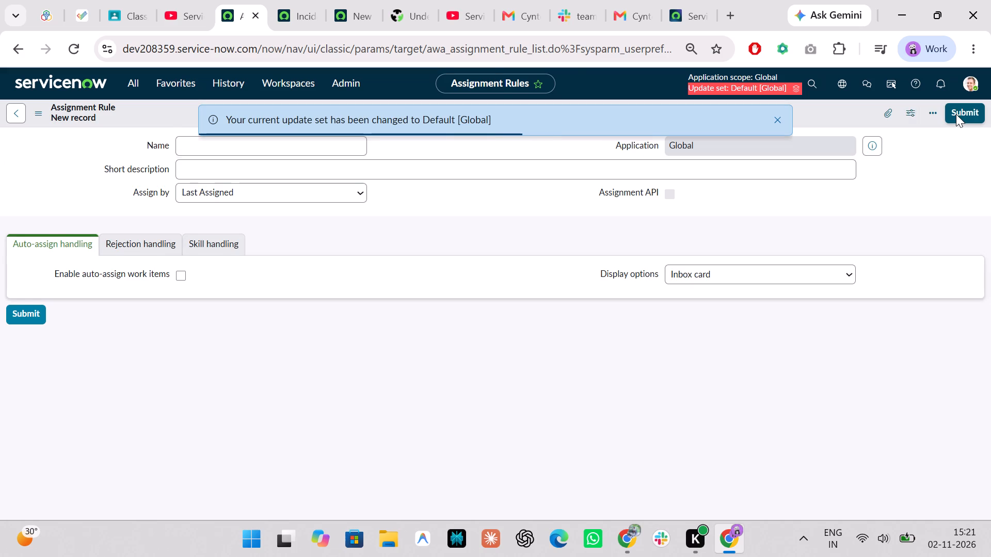
key("ctrl+v")
left_click(956, 114, "ctrl")
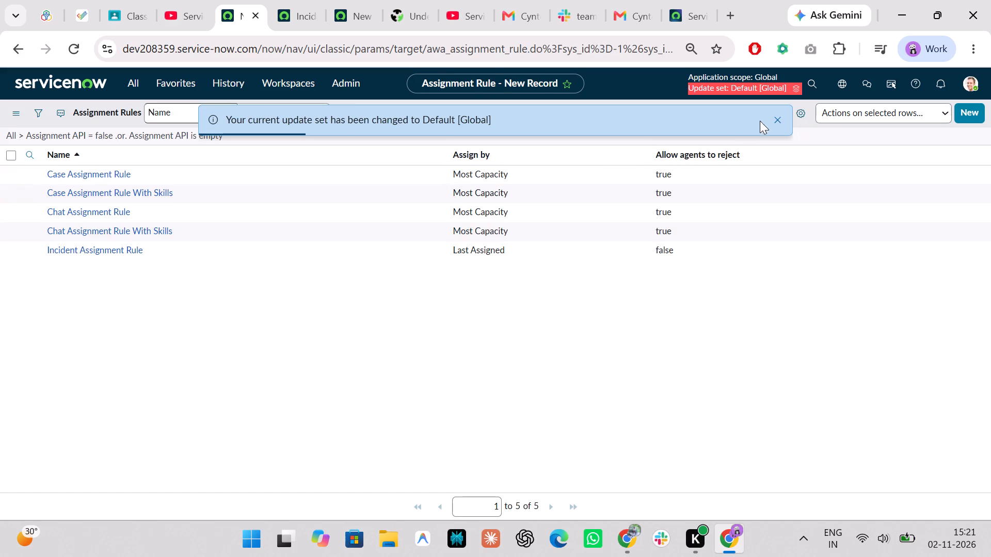
Dismiss the update set notice and filter the Assignment Rules list to records created today.
left_click(778, 118)
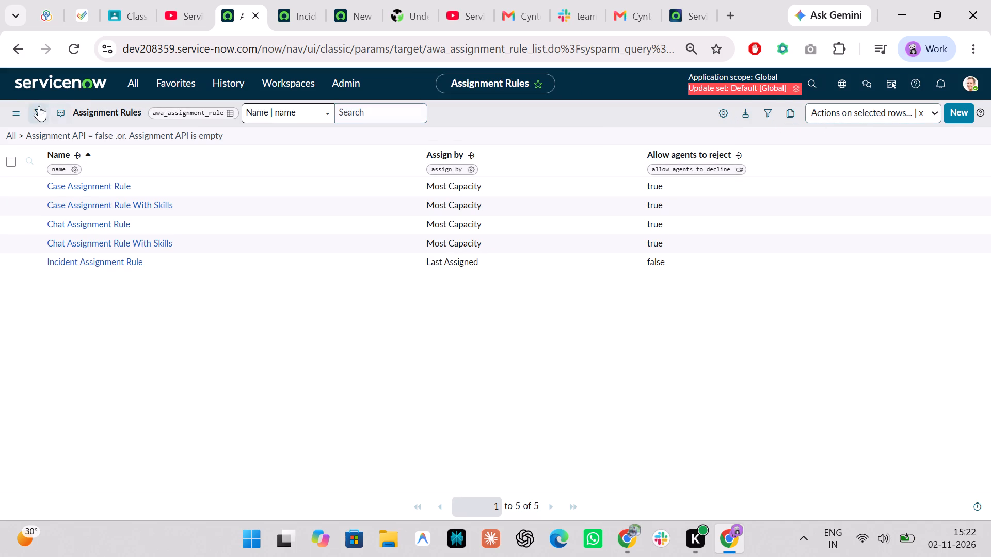
left_click(47, 115)
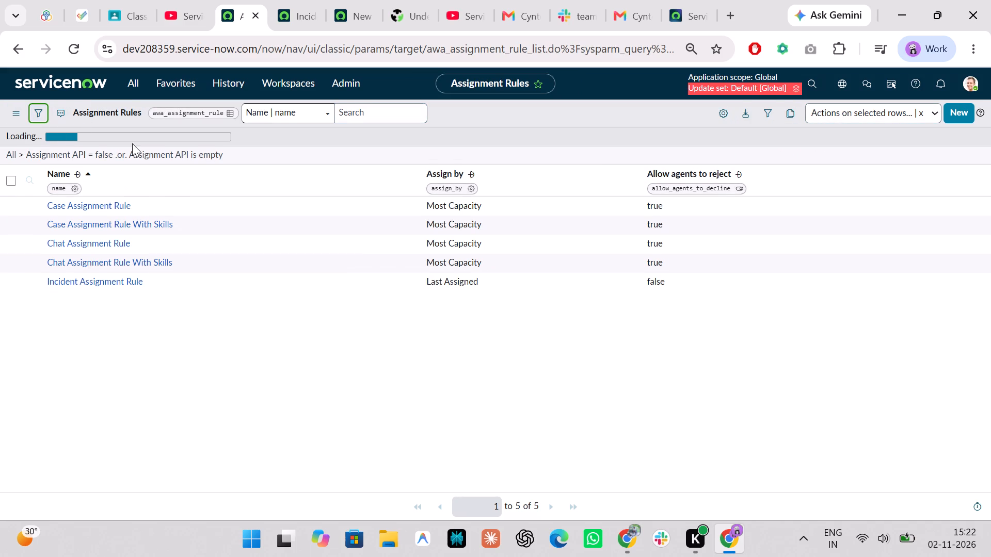
left_click(454, 161)
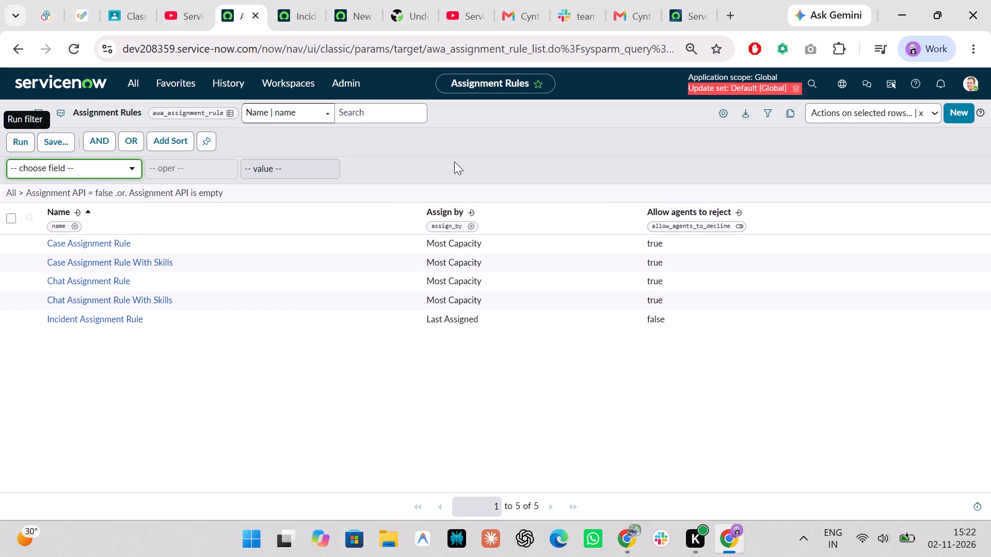
left_click(90, 163)
type("cre")
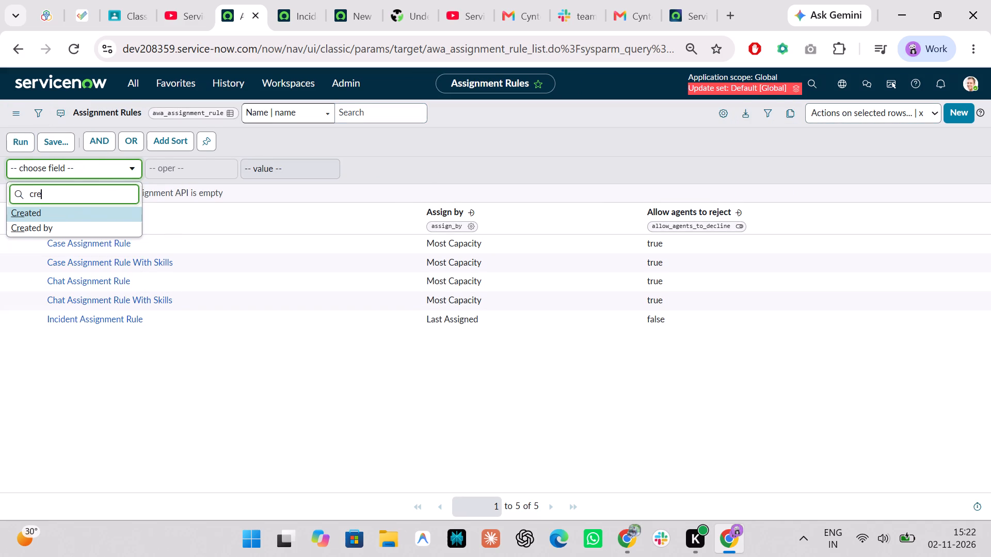
key("Return")
left_click(13, 145)
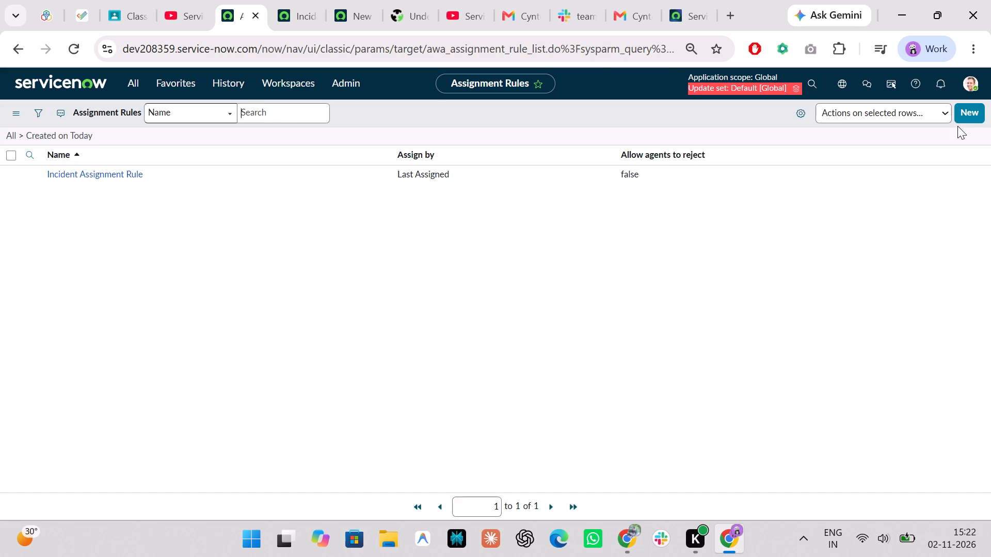
Open the new Incident Assignment Rule and set Assign by to Most Capacity.
left_click(105, 211)
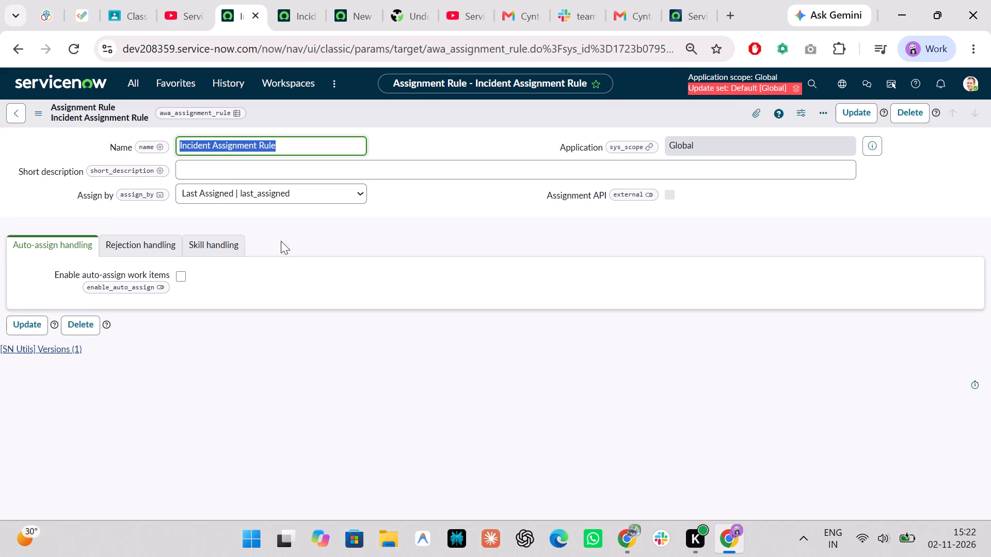
left_click(296, 193)
left_click(267, 235)
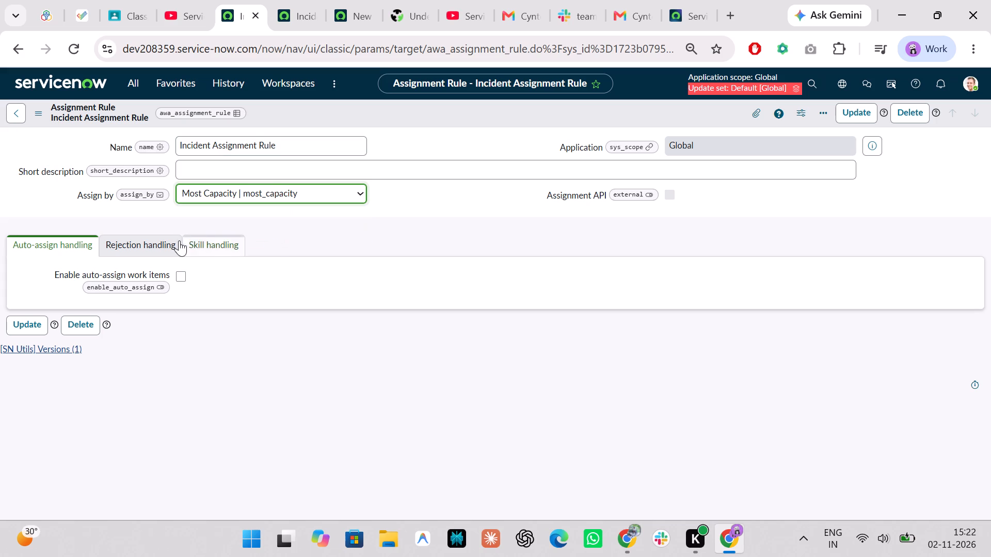
In the rule's rejection handling, enable Allow agents to reject and Reassign on timeout, set Timeout to 30 seconds, and save the record.
left_click(169, 240)
left_click(180, 275)
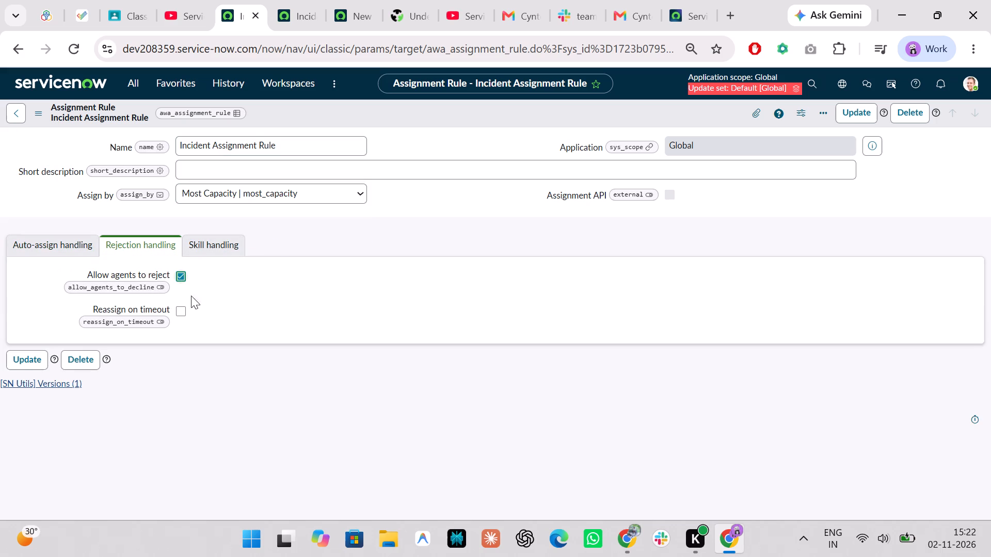
left_click(182, 310)
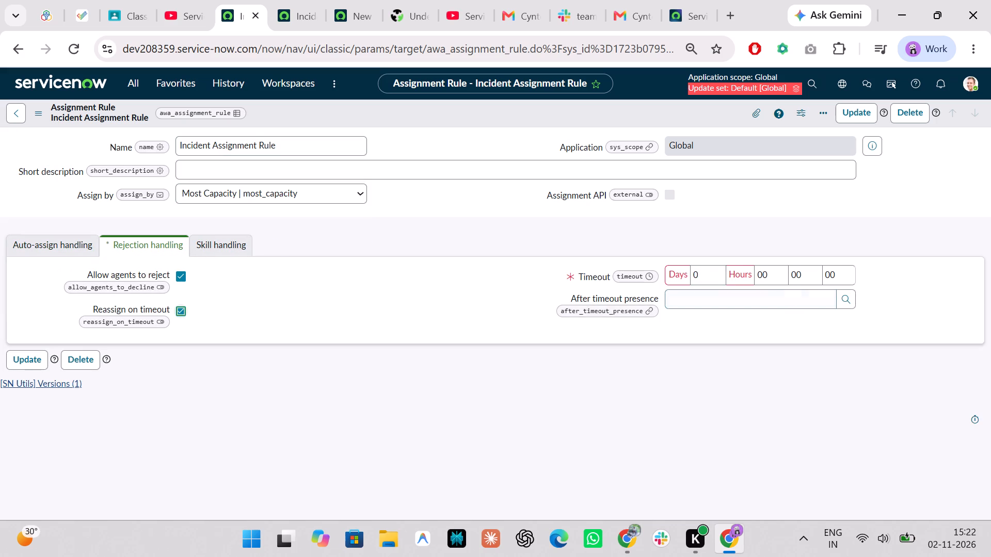
left_click(833, 277)
key("Left")
key("BackSpace")
key("3")
left_click(902, 254)
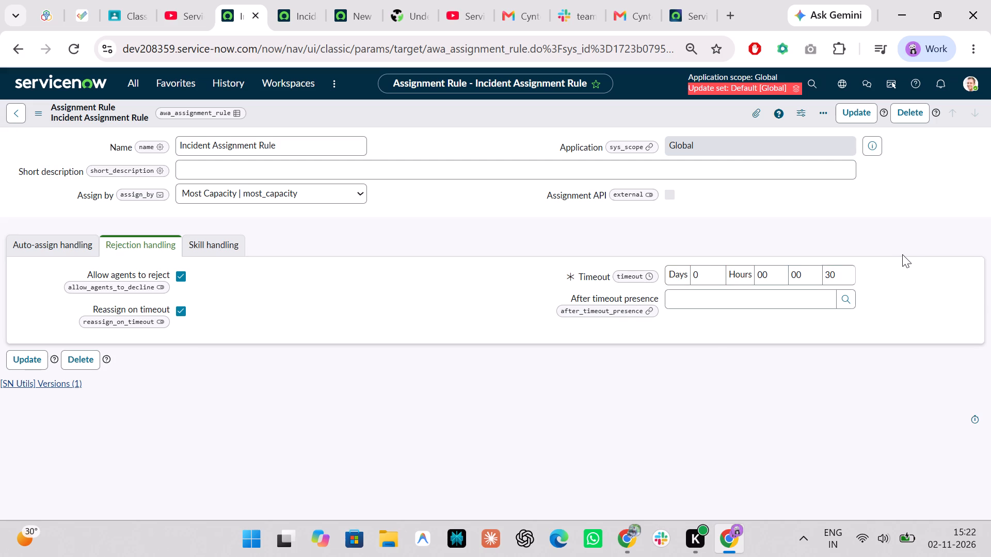
key("ctrl+s")
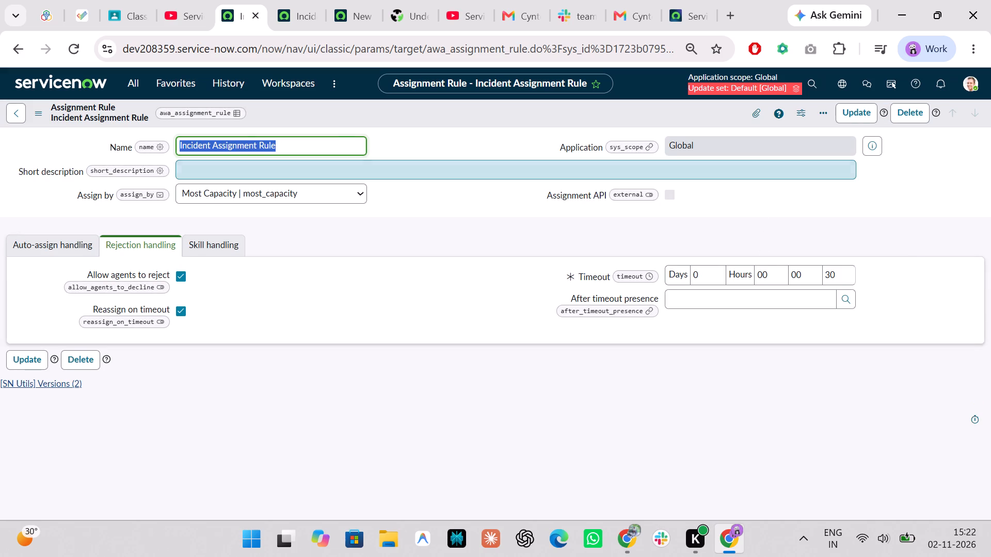
Check the rule setup in the tutorial video and reload the new Assignment Eligibility record form.
left_click(191, 0)
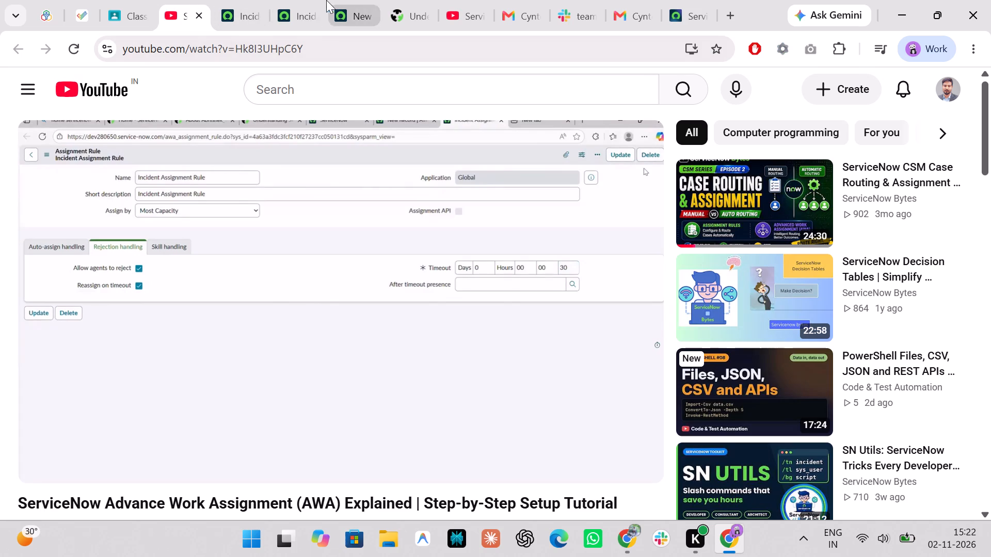
left_click(293, 0)
left_click(329, 0)
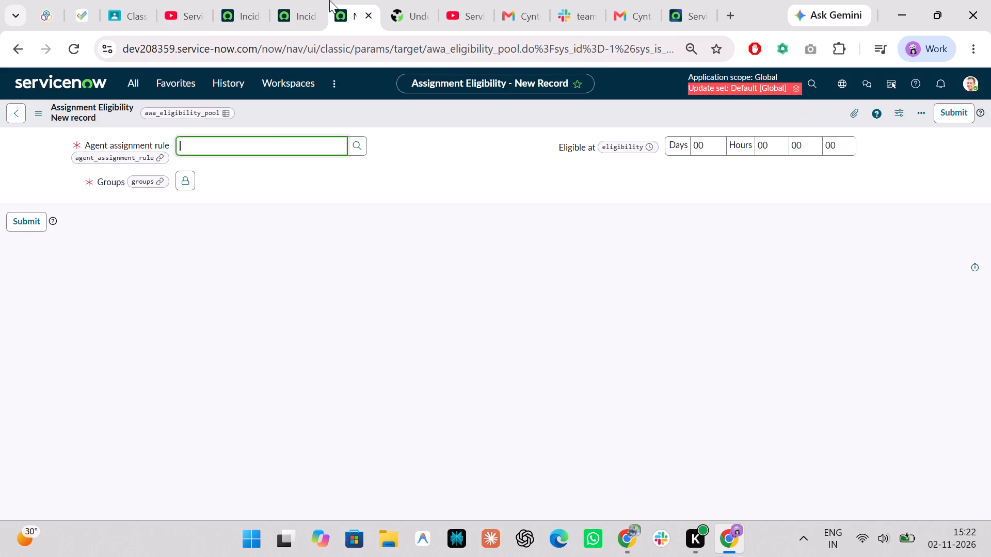
left_click(38, 120)
left_click(77, 214)
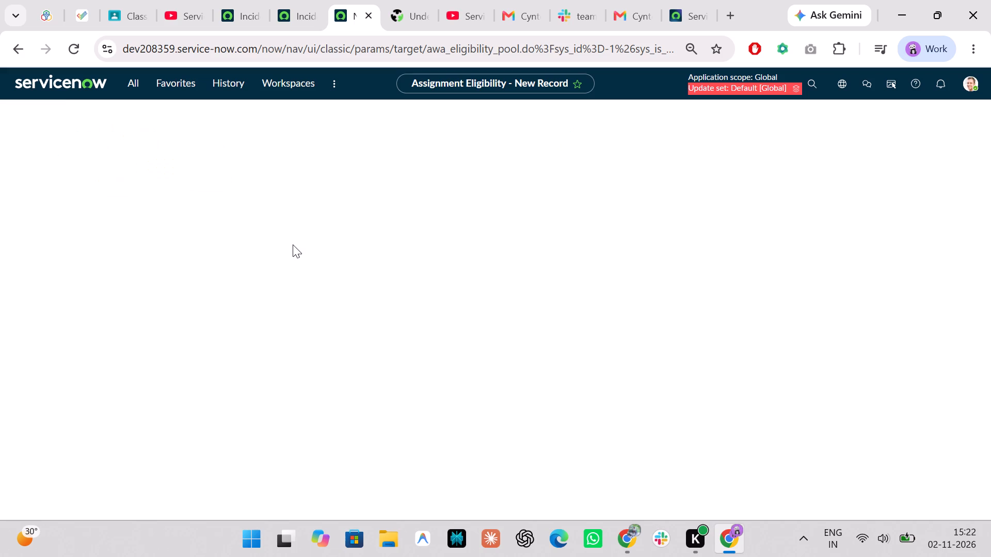
Copy the name Incident Assignment Rule from the rule record into the new Assignment Eligibility record's Agent assignment rule.
left_click(195, 0)
left_click(262, 0)
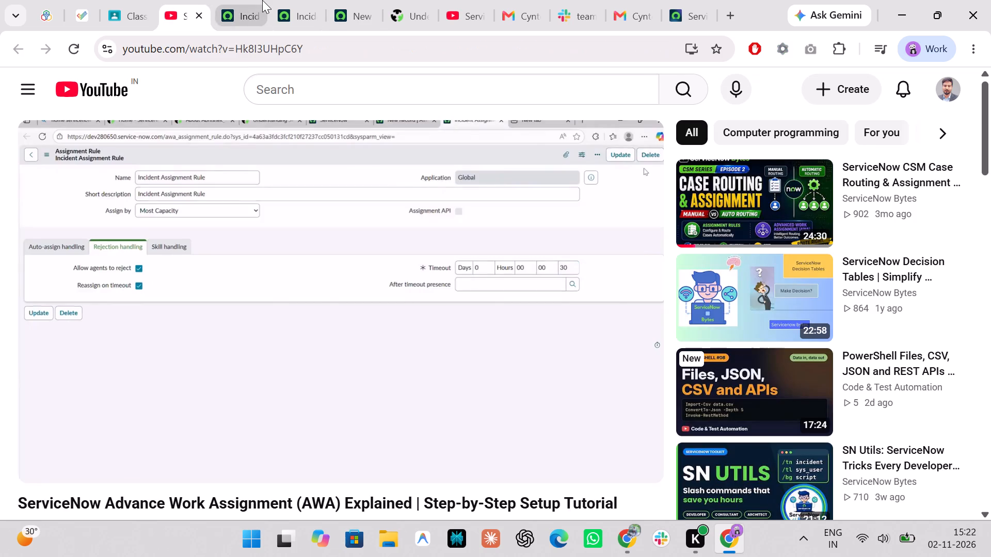
key("ctrl+c")
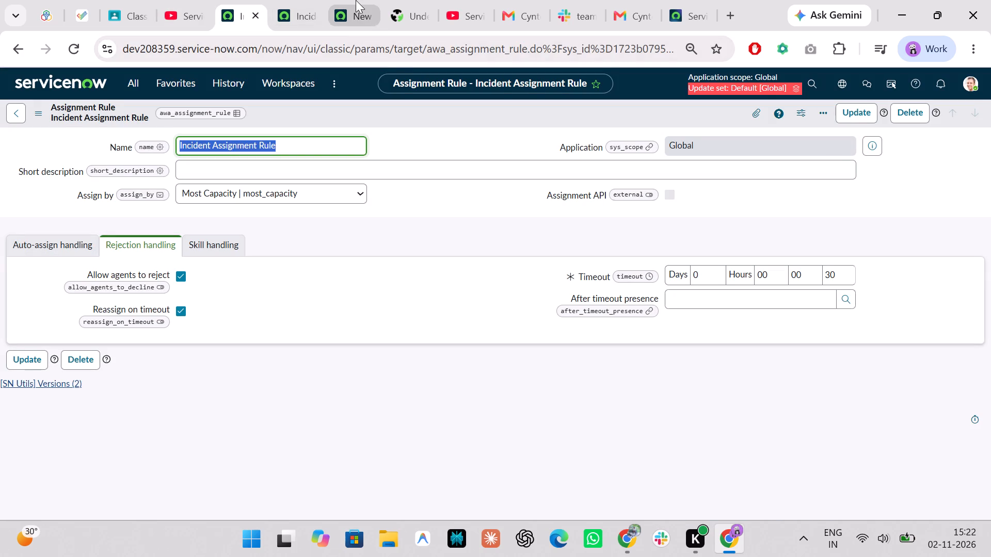
left_click(356, 0)
key("ctrl+v")
key("Return")
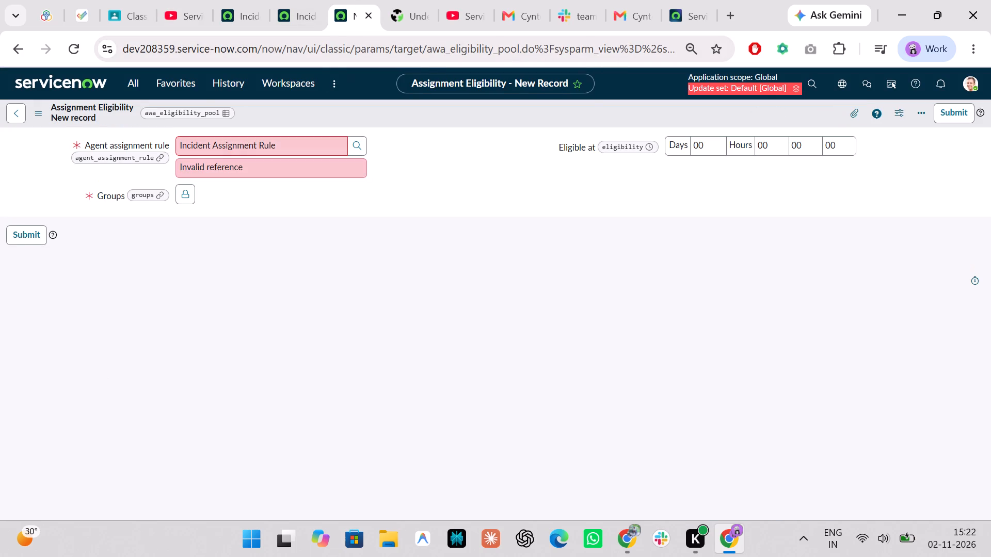
Unlock Groups on the eligibility record, add the group name Incident Manager copied from its group record, and lock Groups again.
left_click(180, 183)
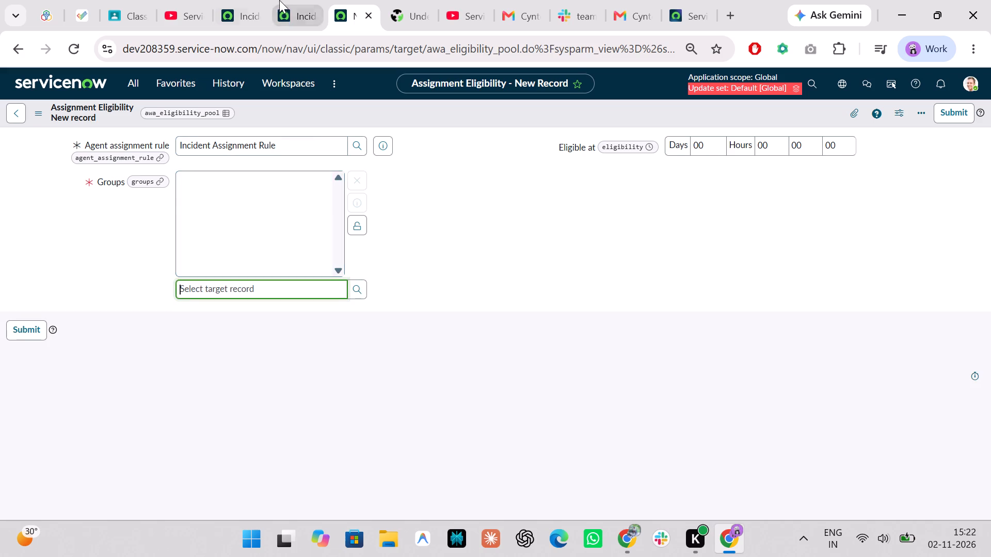
left_click(280, 0)
key("ctrl+c")
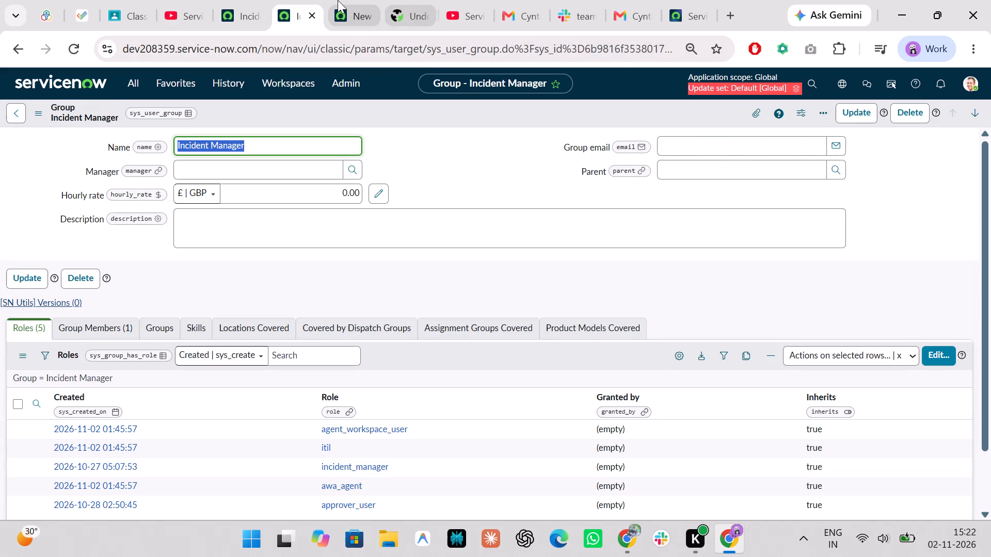
left_click(337, 0)
key("ctrl+v")
key("Return")
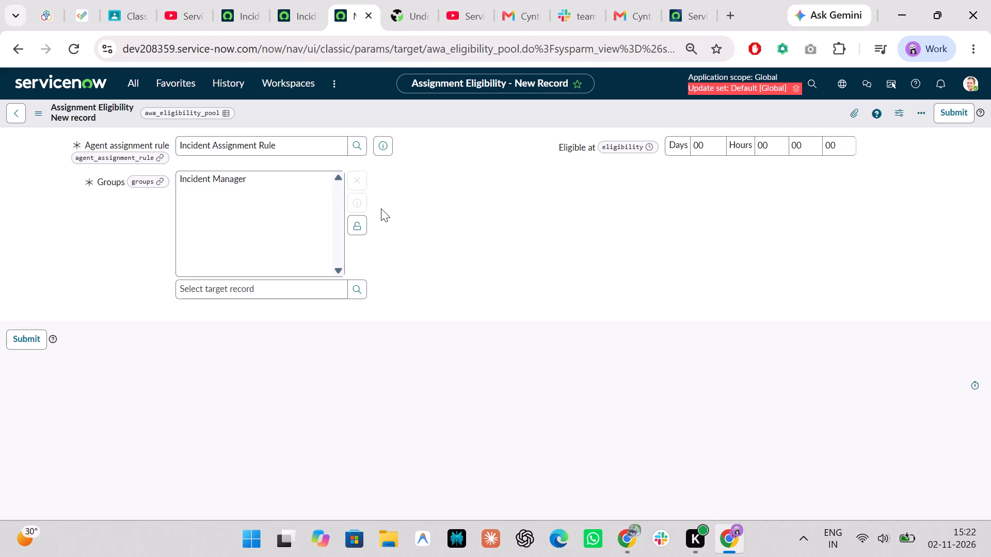
left_click(356, 222)
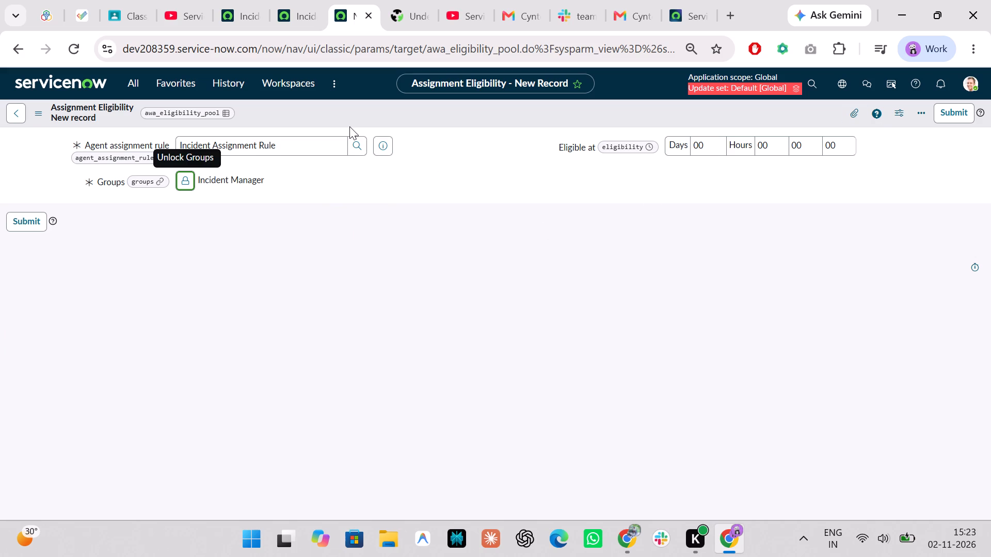
Check the assignment eligibility part of the tutorial video and save the new Assignment Eligibility record.
left_click(174, 3)
key("space")
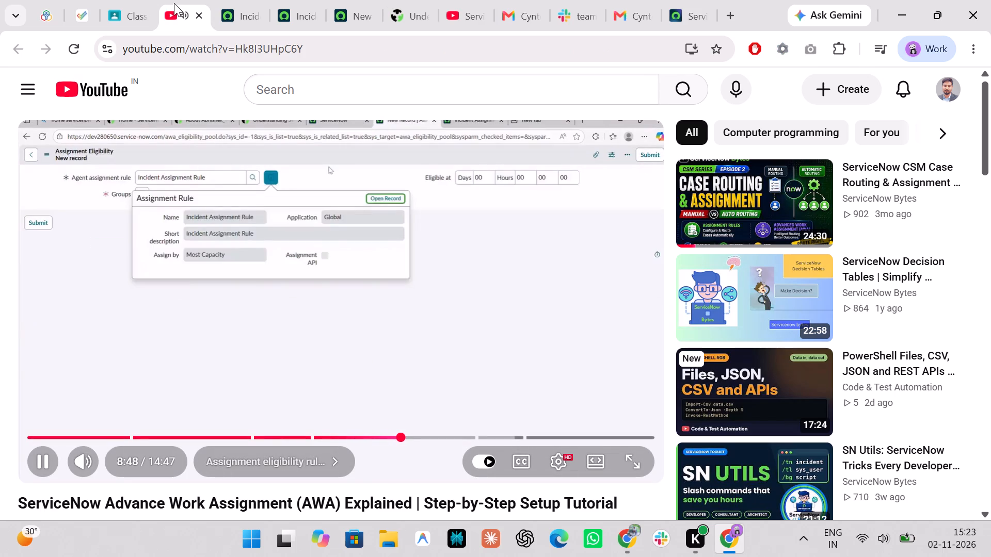
key("Right")
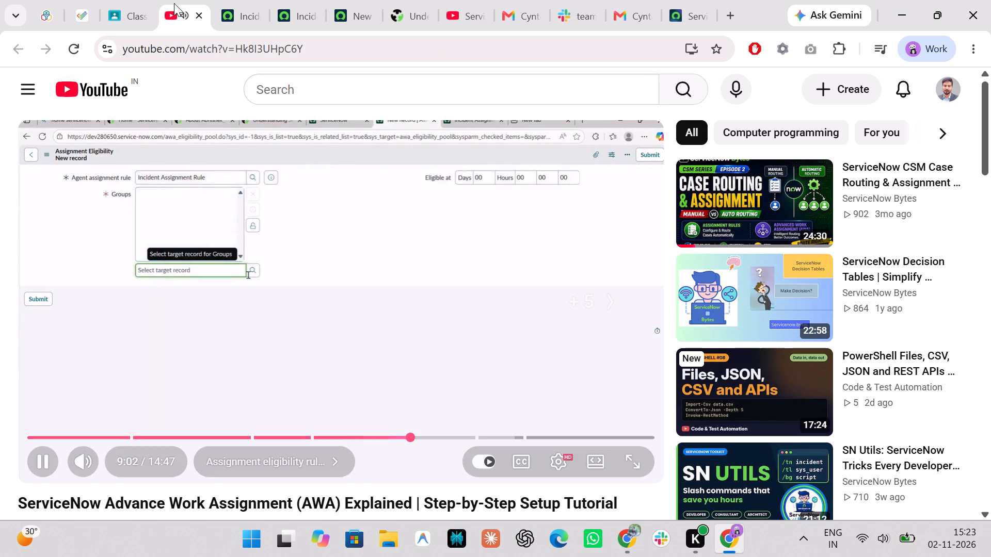
key("Right")
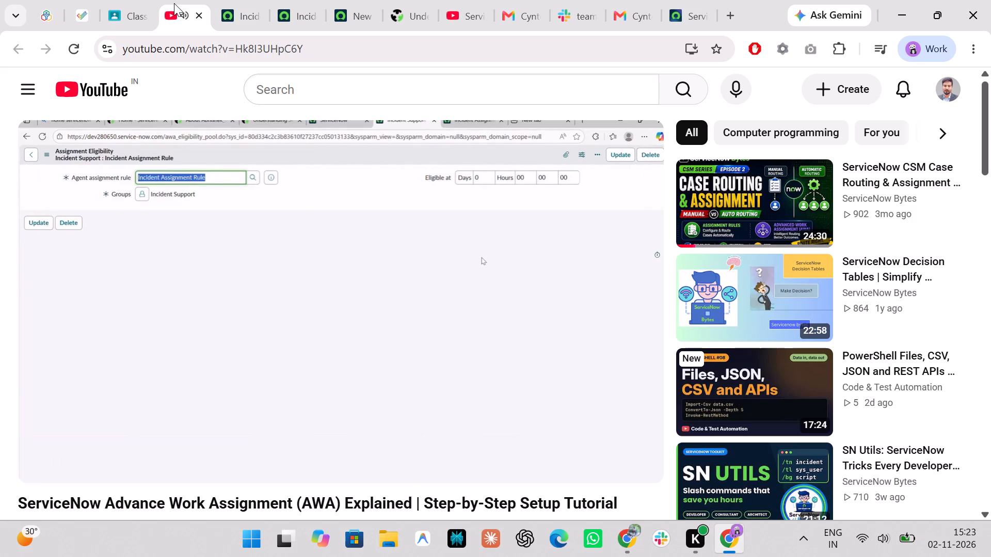
key("space")
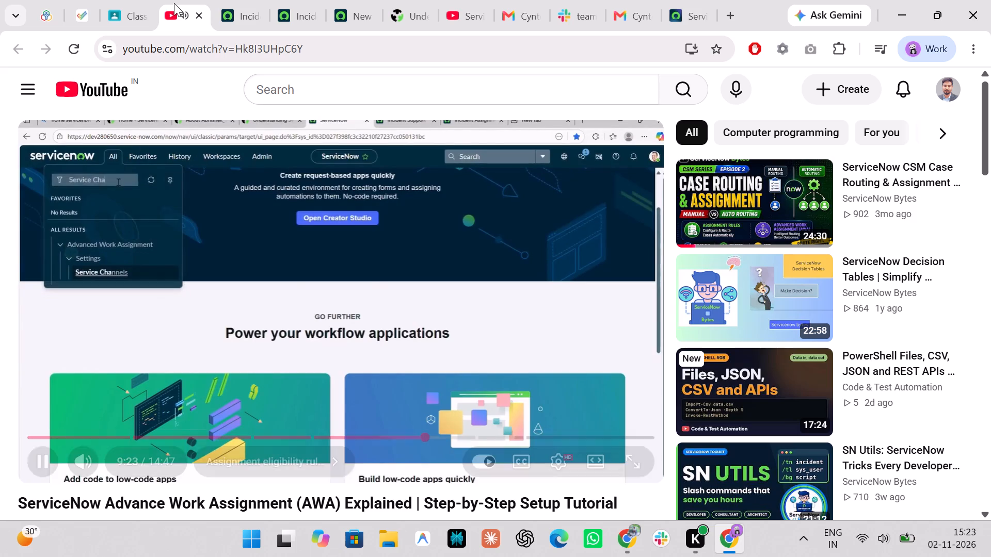
left_click(244, 0)
left_click(286, 0)
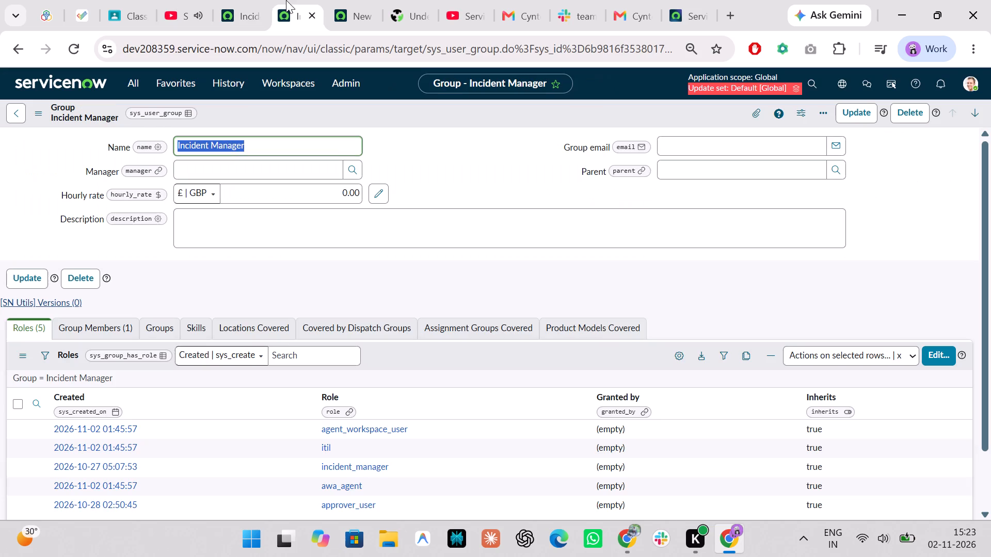
left_click(344, 0)
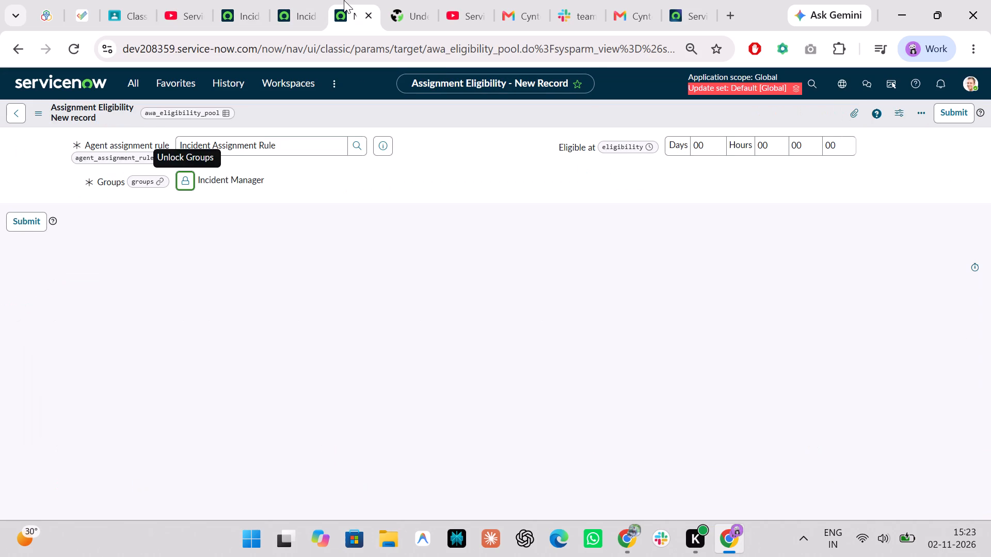
key("ctrl+s")
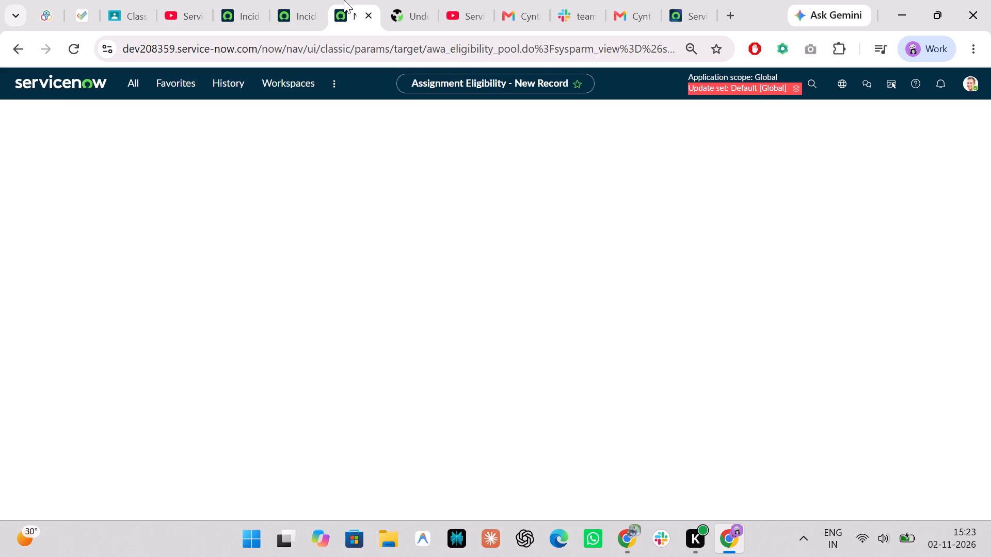
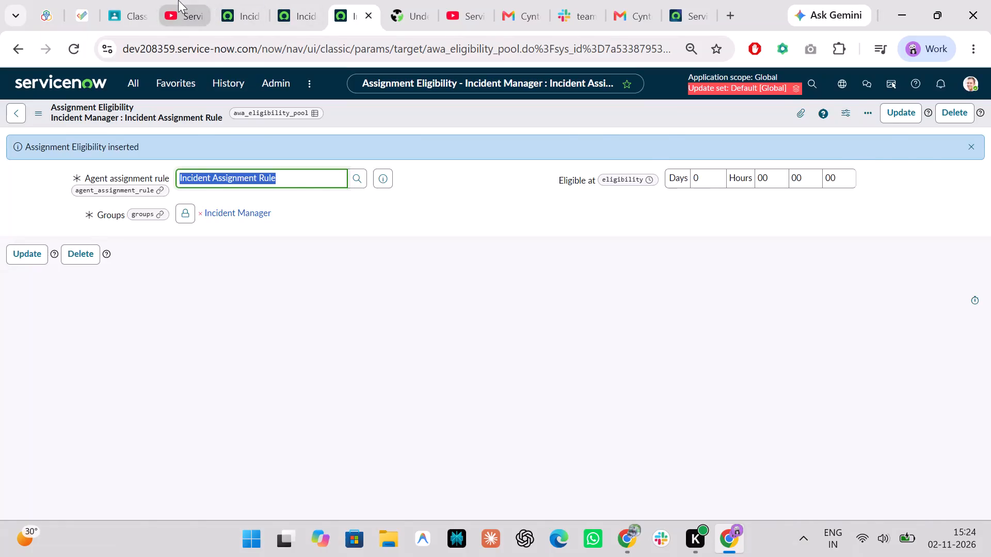
Review the tutorial video from the eligibility group's roles through to the part on defining presence states, and pause there.
left_click(178, 0)
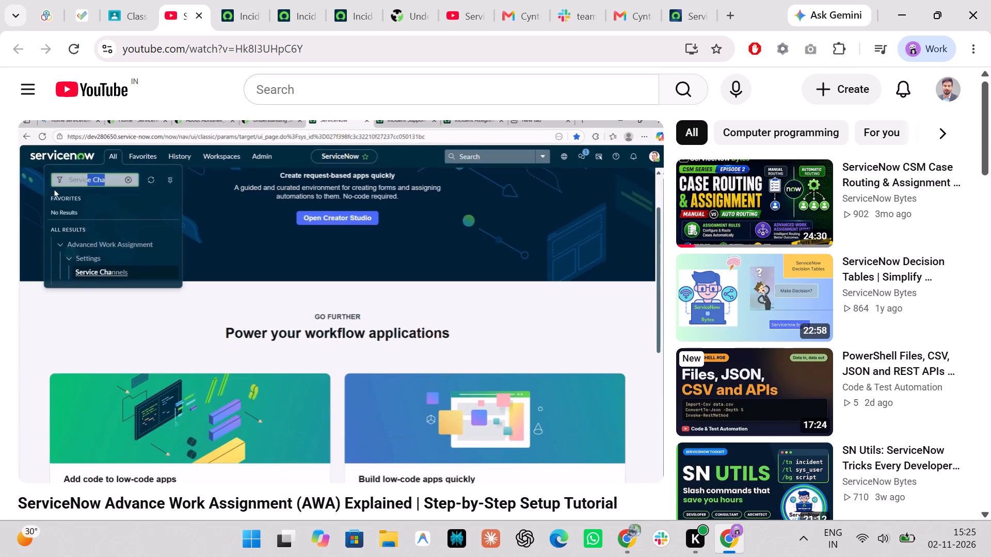
key("space")
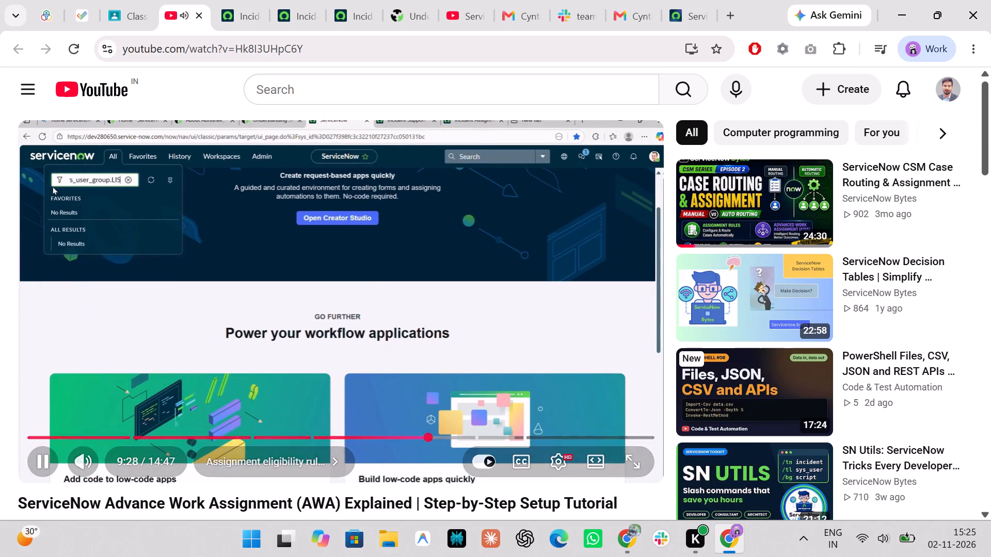
key("Right")
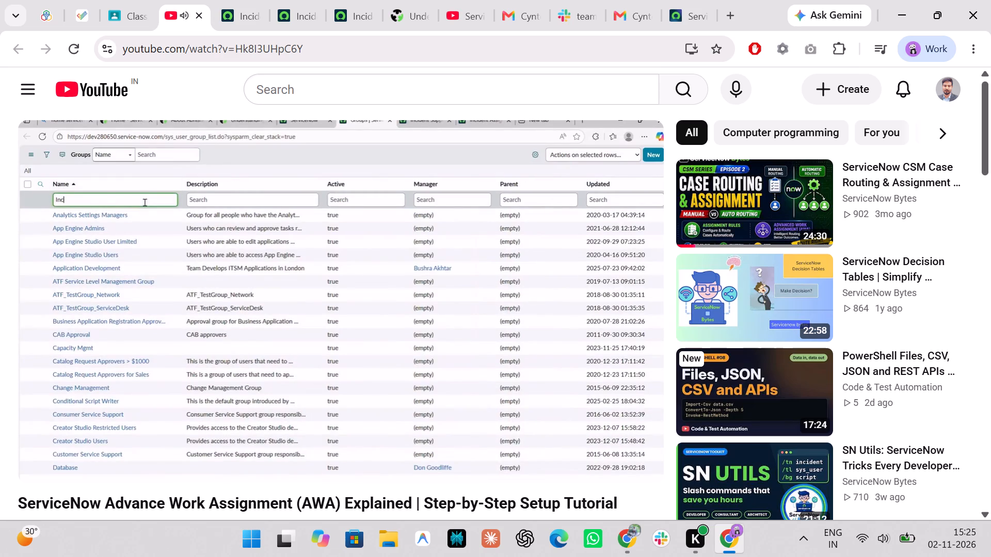
key("Right")
key("Right")
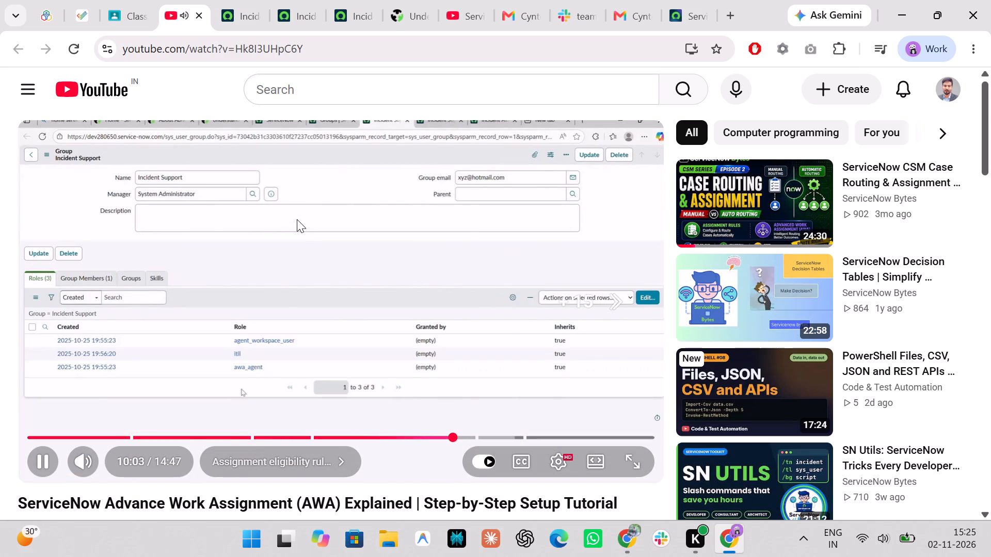
key("Right")
key("Right")
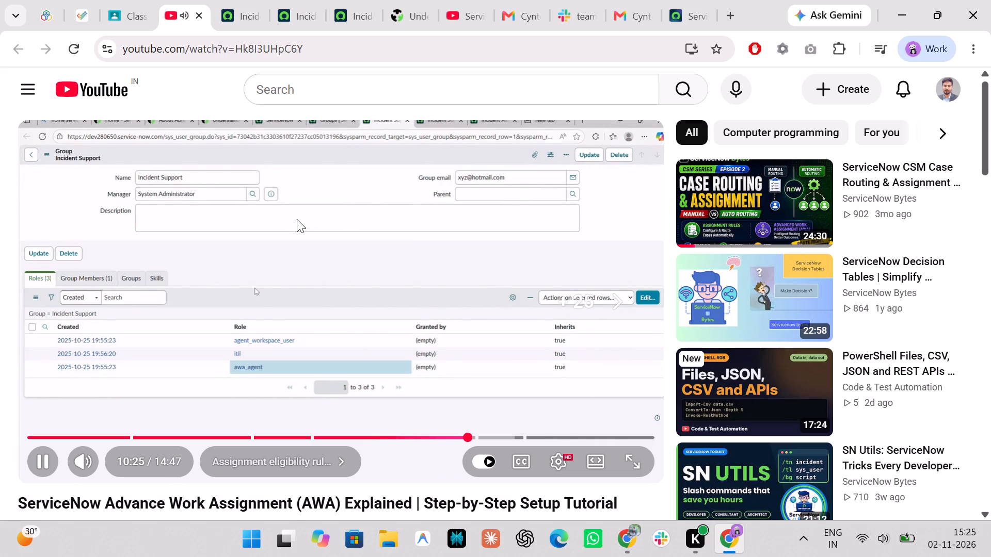
key("Right")
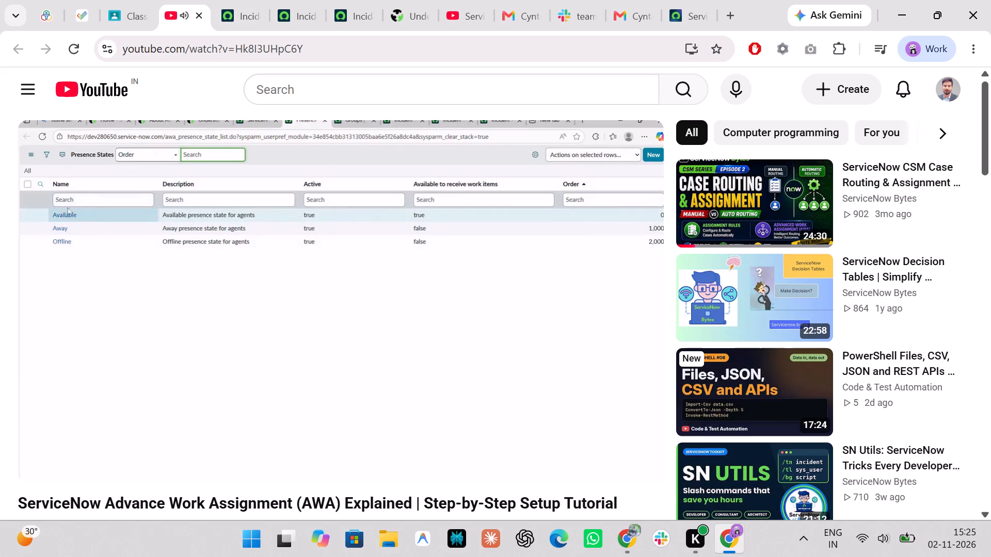
key("space")
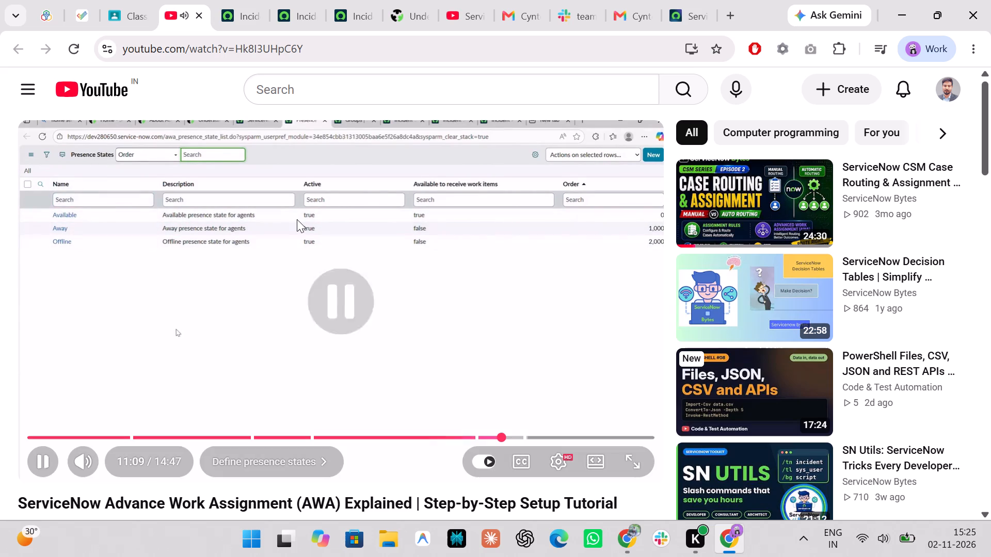
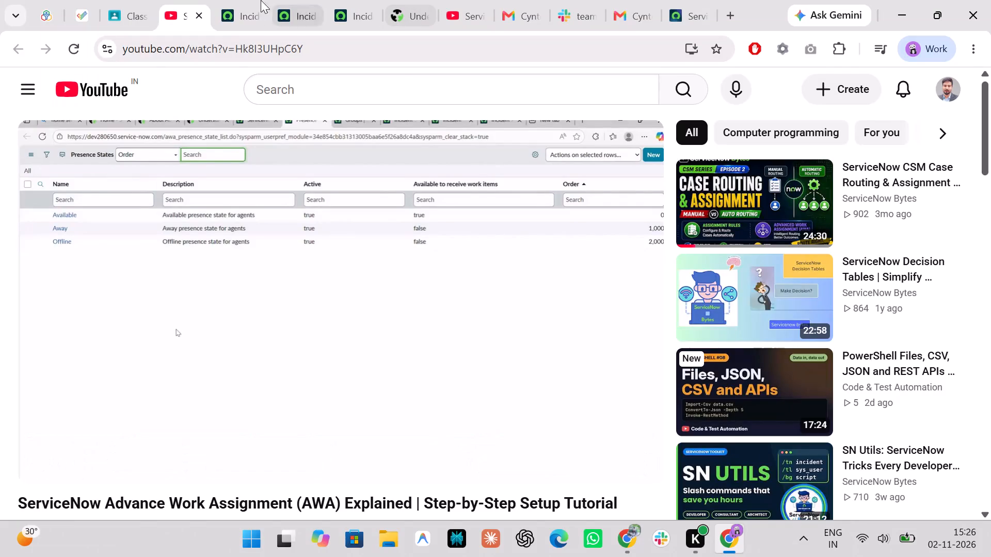
Switch to ServiceNow and open Advanced Work Assignment's Presence States list in its own tab, placed directly after the tutorial video's tab.
left_click(248, 0)
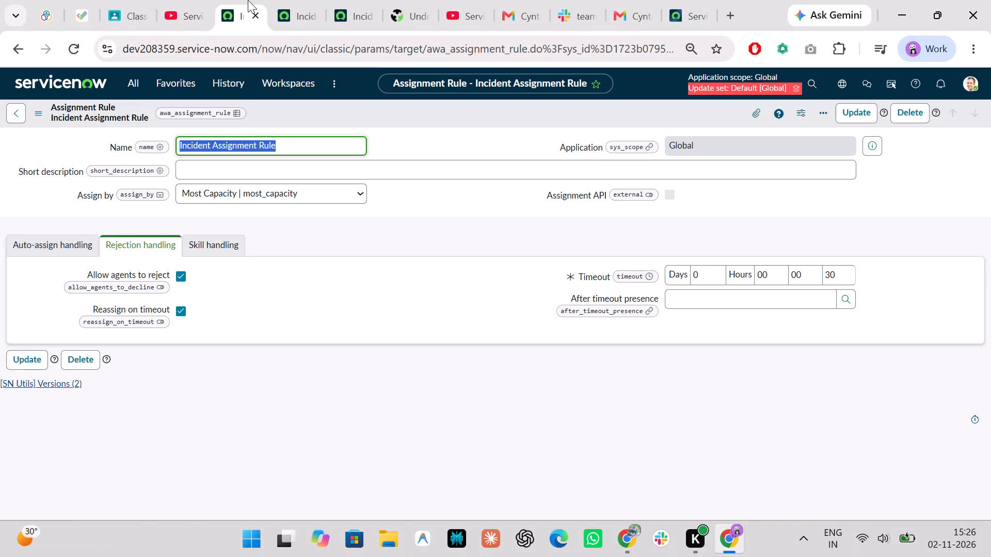
left_click(139, 80)
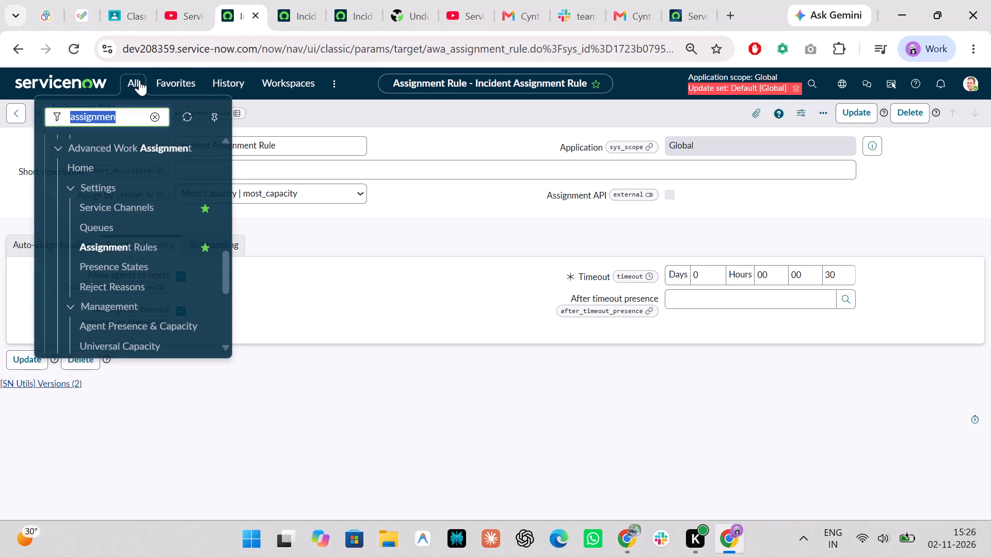
key("BackSpace")
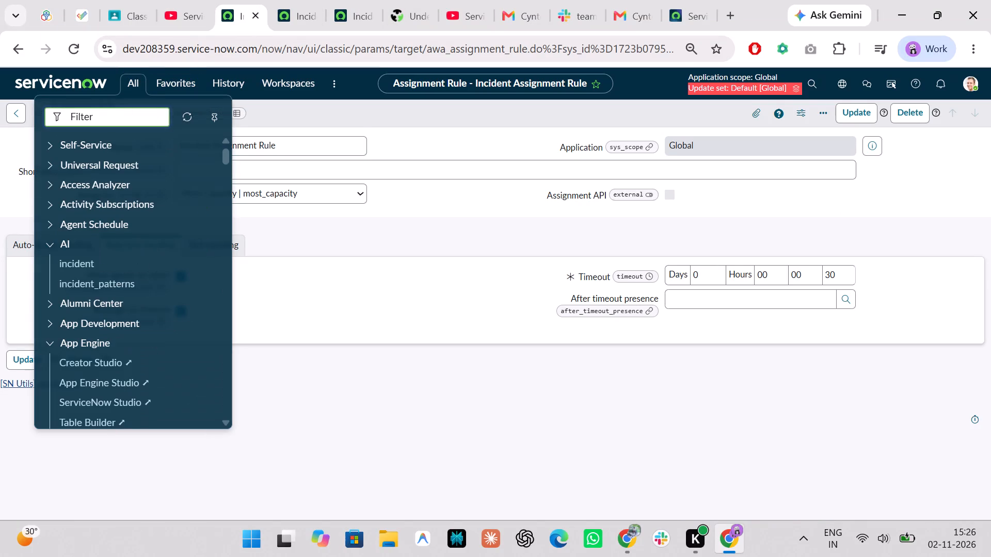
type("present")
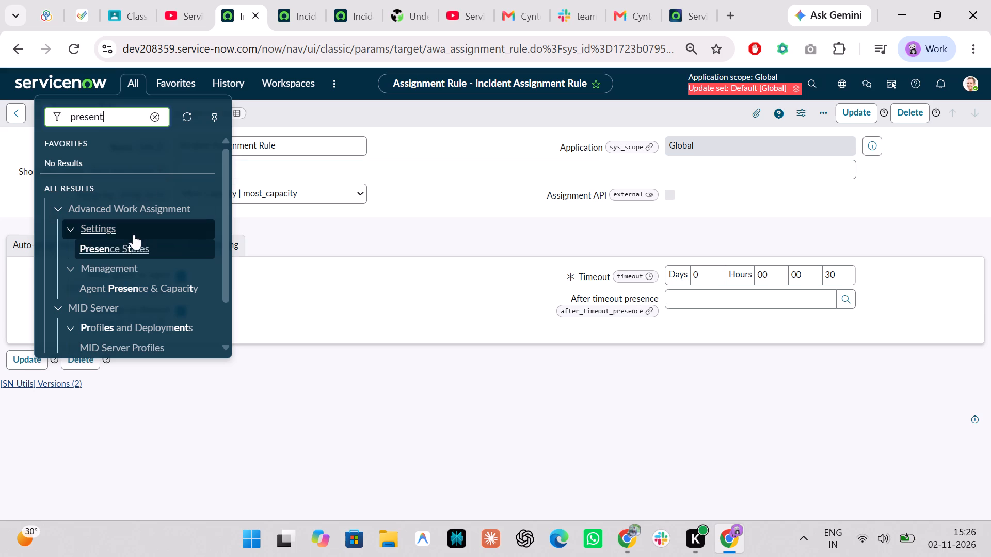
left_click(122, 251, "ctrl")
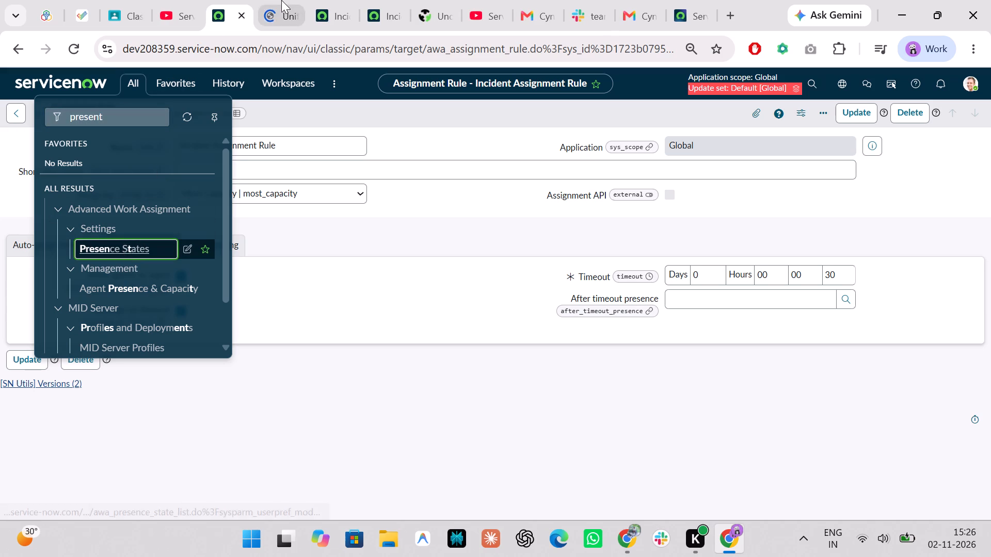
left_click_drag(281, 0, 237, 0)
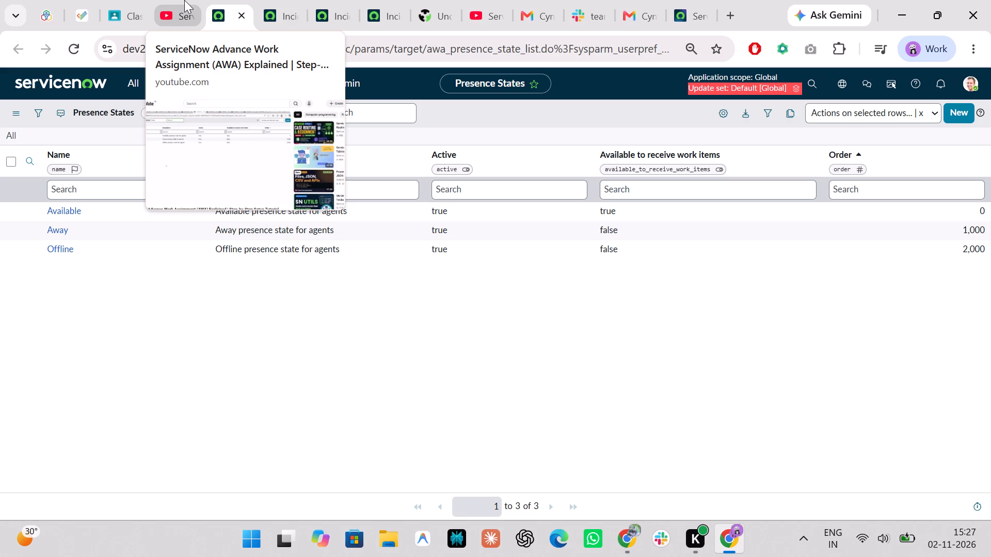
Switch to Zoho People to look through the leave balances, and return to the Activities overview.
left_click(184, 0)
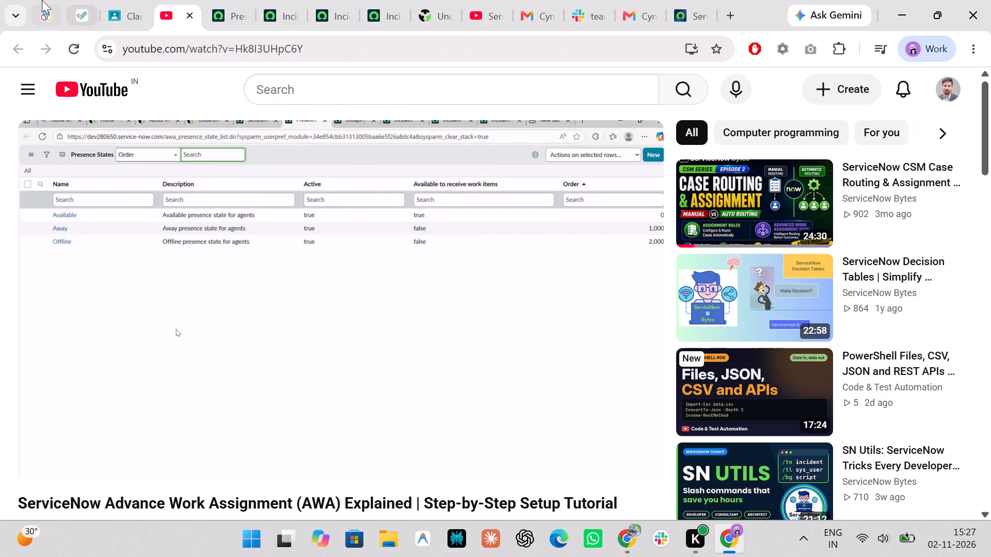
left_click(38, 0)
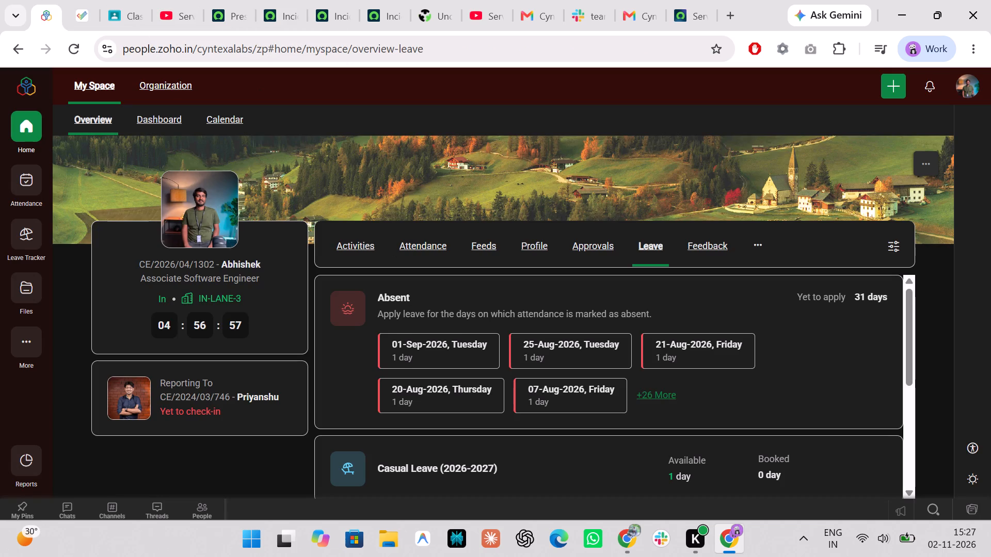
scroll(405, 312, "down", 3)
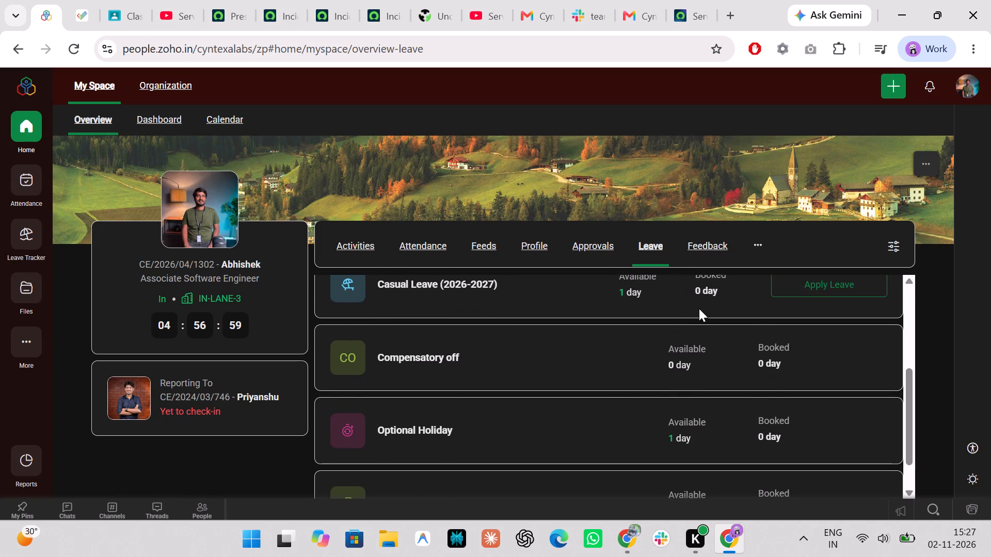
scroll(671, 305, "down", 2)
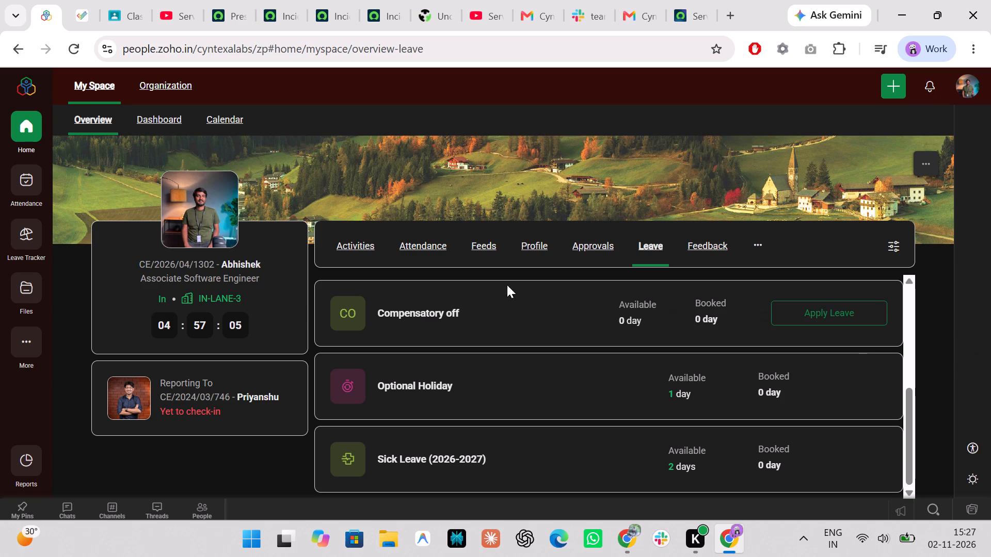
left_click(344, 256)
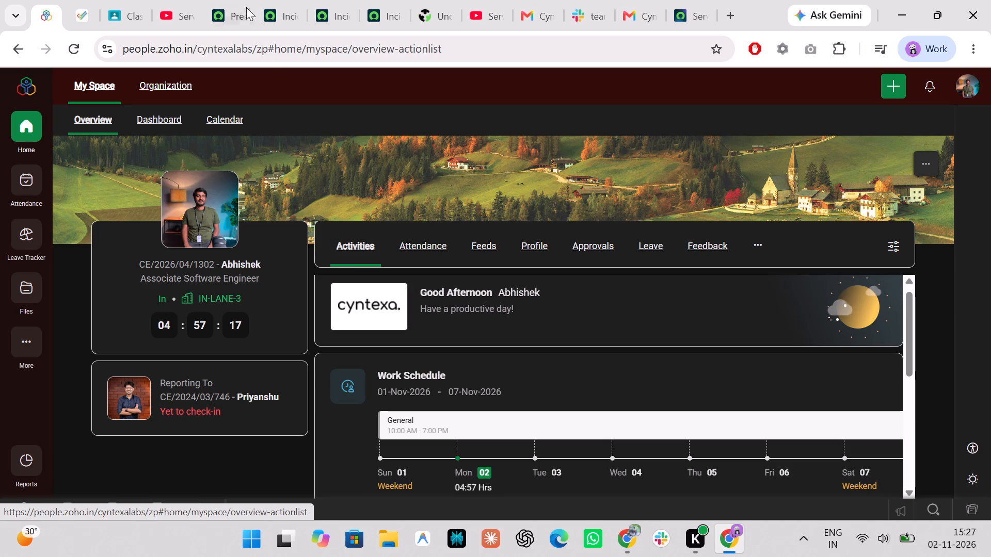
Check and reload the time logs in Zoho Projects, and return to the tutorial video.
left_click(75, 0)
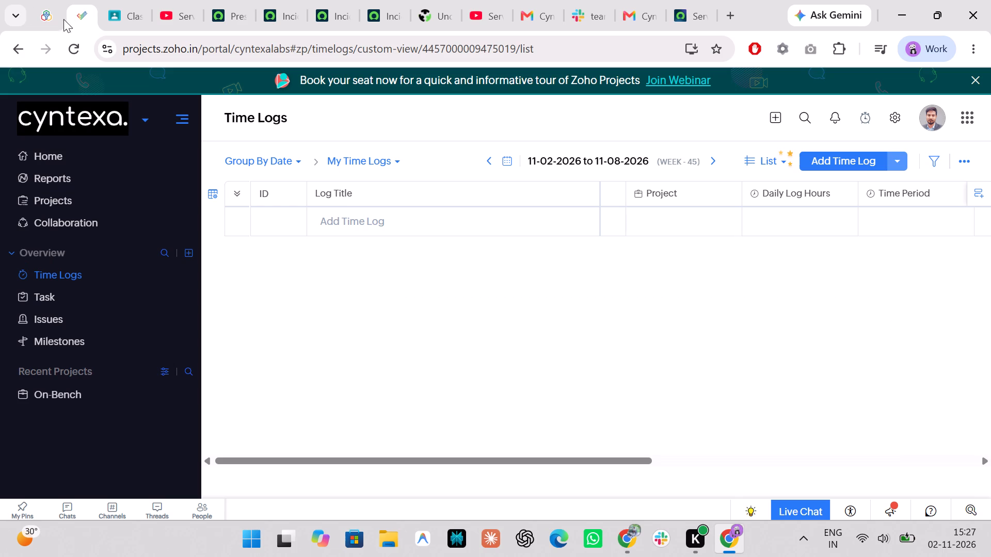
left_click(70, 49)
left_click(117, 0)
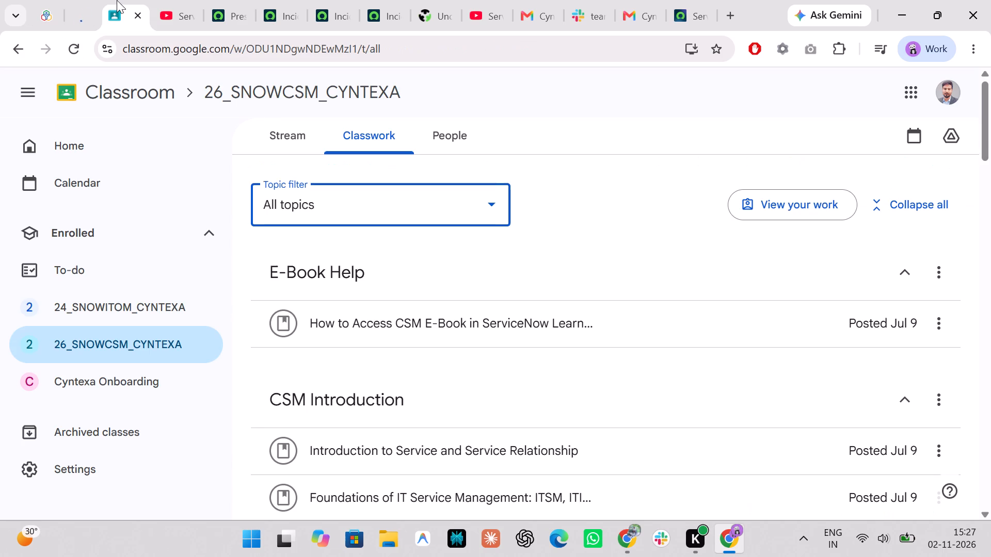
left_click(180, 0)
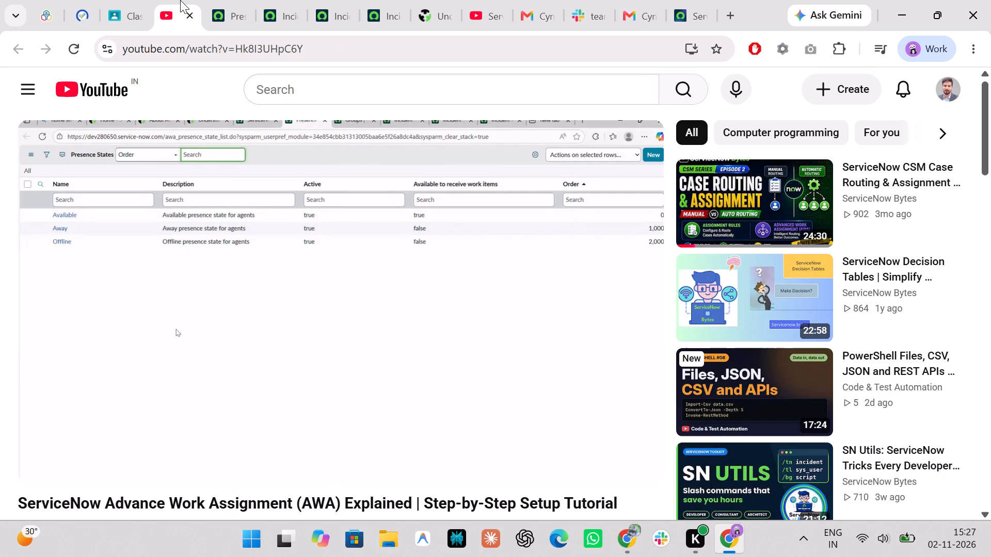
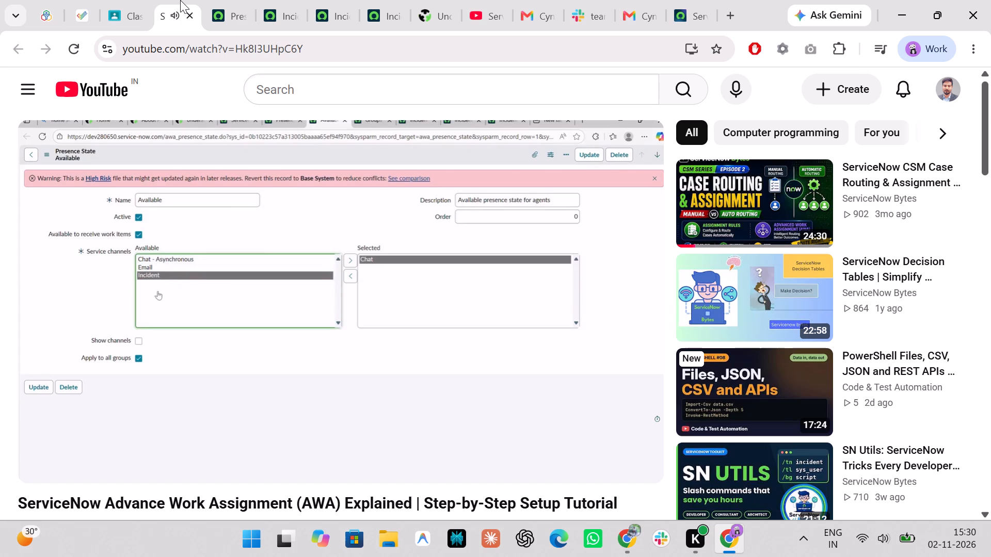
Pause the tutorial, switch to ServiceNow, add the incident service channel to the Available presence state's selected channels, and save the record.
key("space")
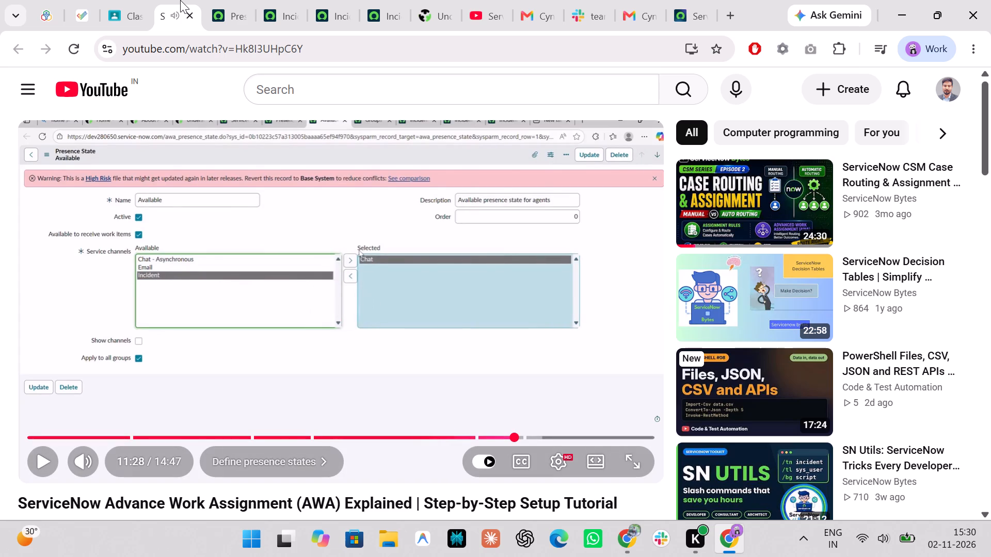
left_click(227, 0)
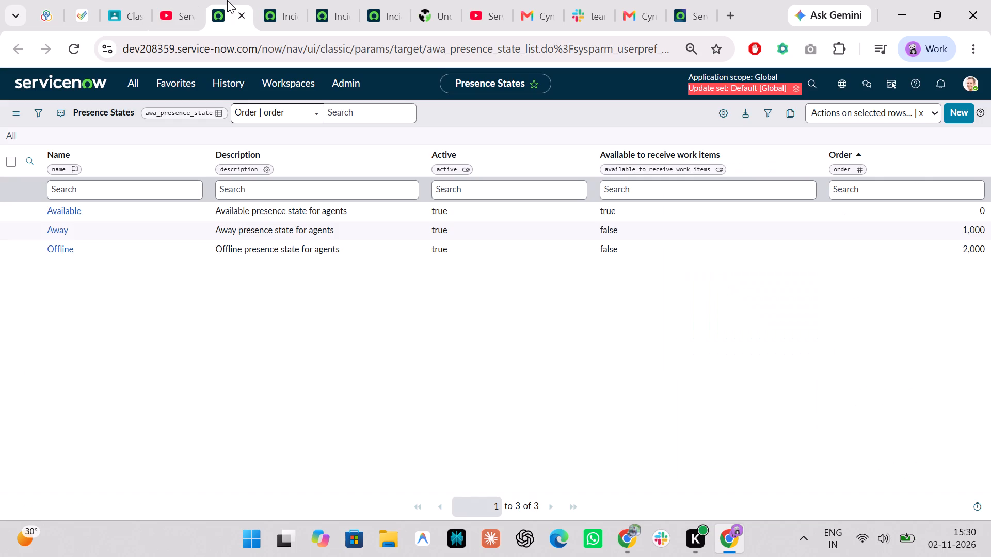
left_click(69, 216)
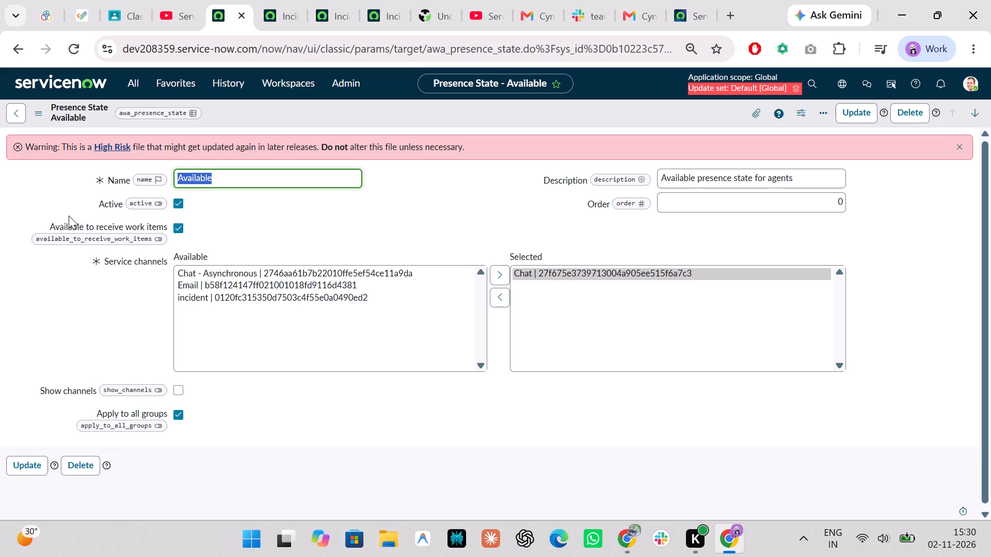
double_click(880, 316)
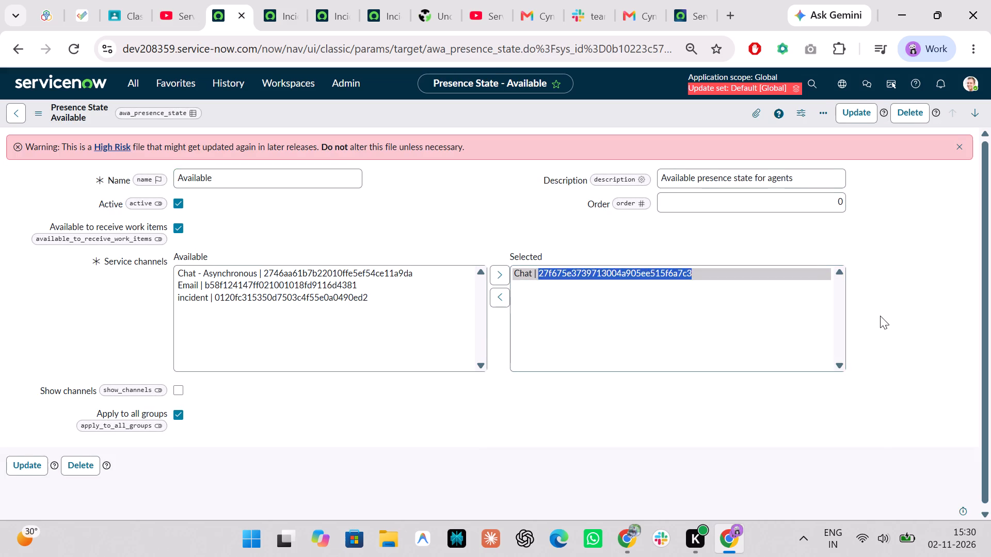
double_click(204, 287)
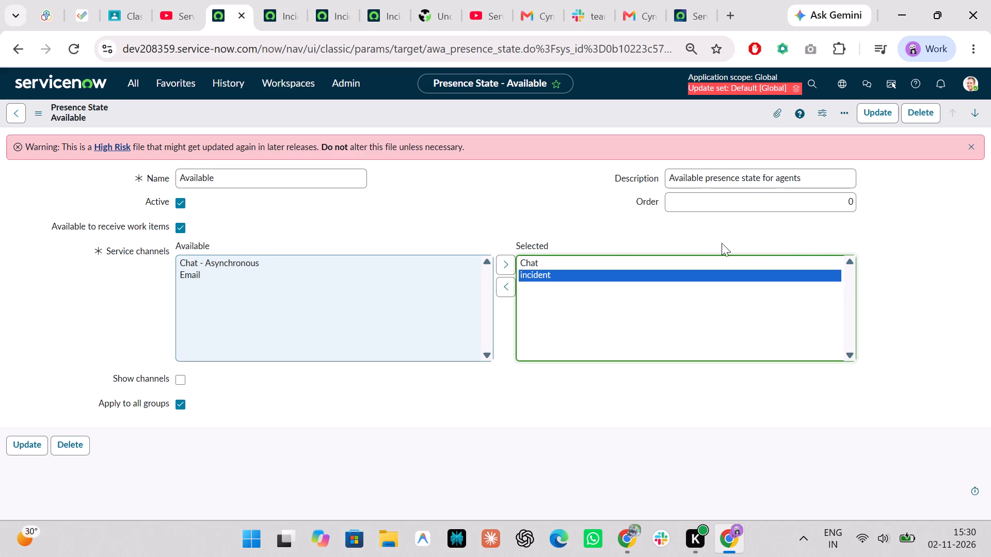
left_click(878, 245)
key("ctrl+s")
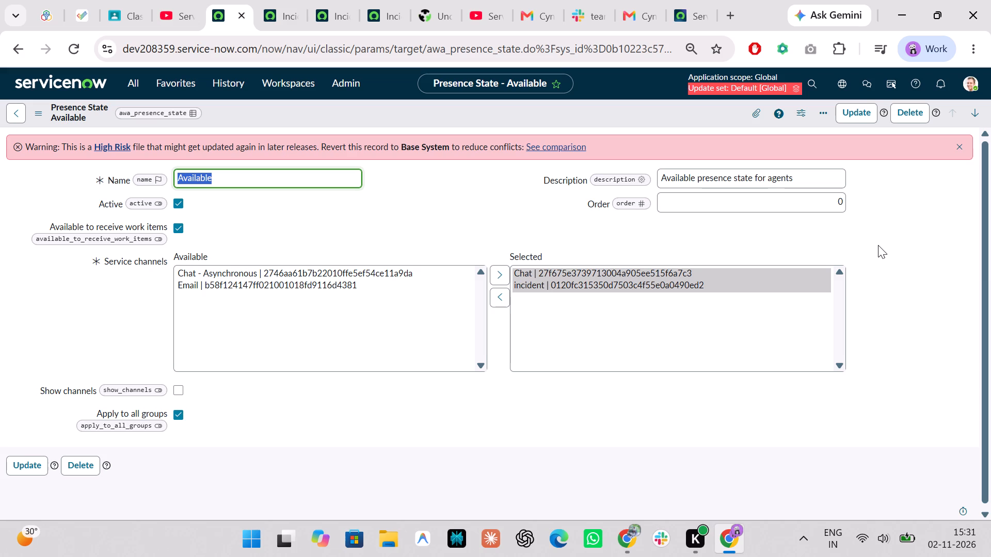
key("ctrl+s")
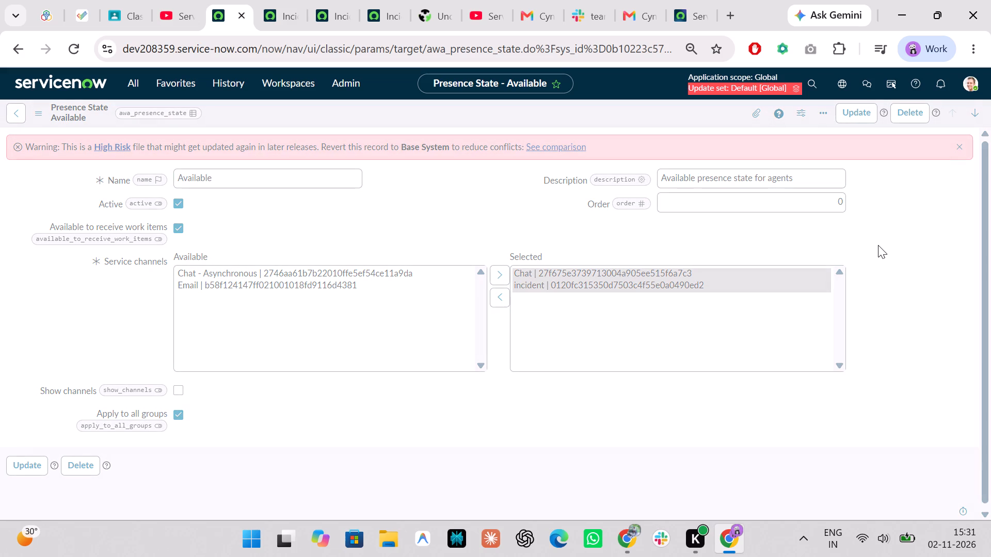
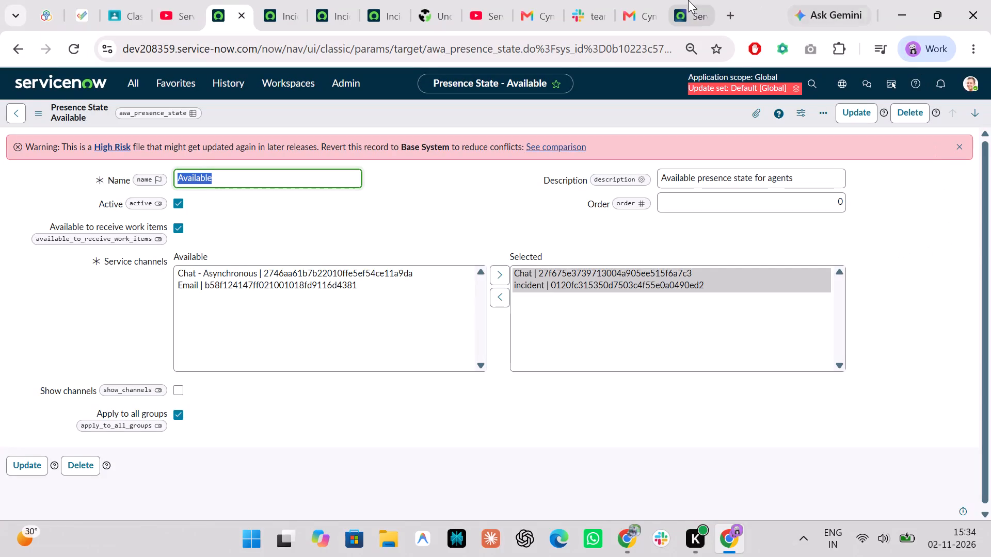
Switch to the YouTube tutorial, resume it to watch the agent status selection in the Service Operations Workspace inbox, and pause there.
left_click(196, 0)
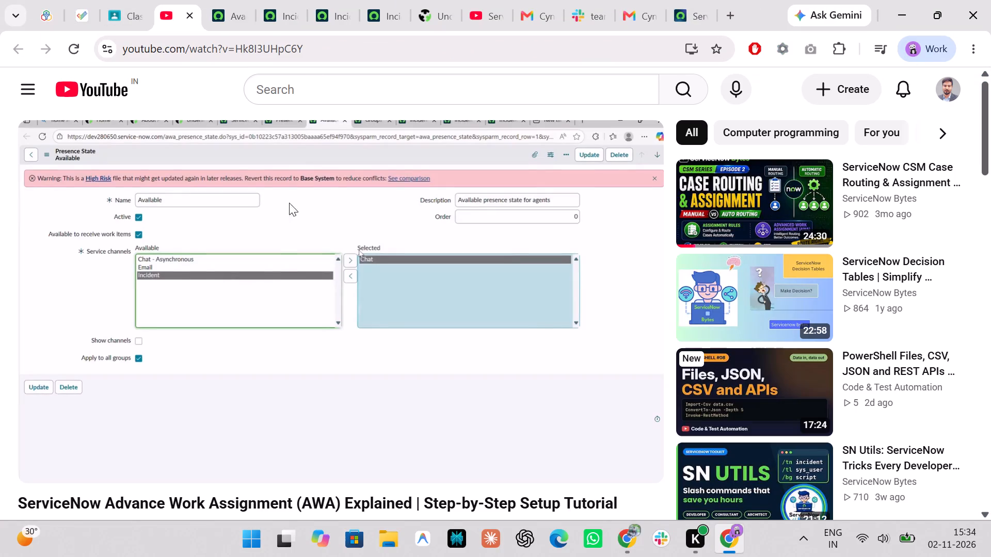
left_click(278, 256)
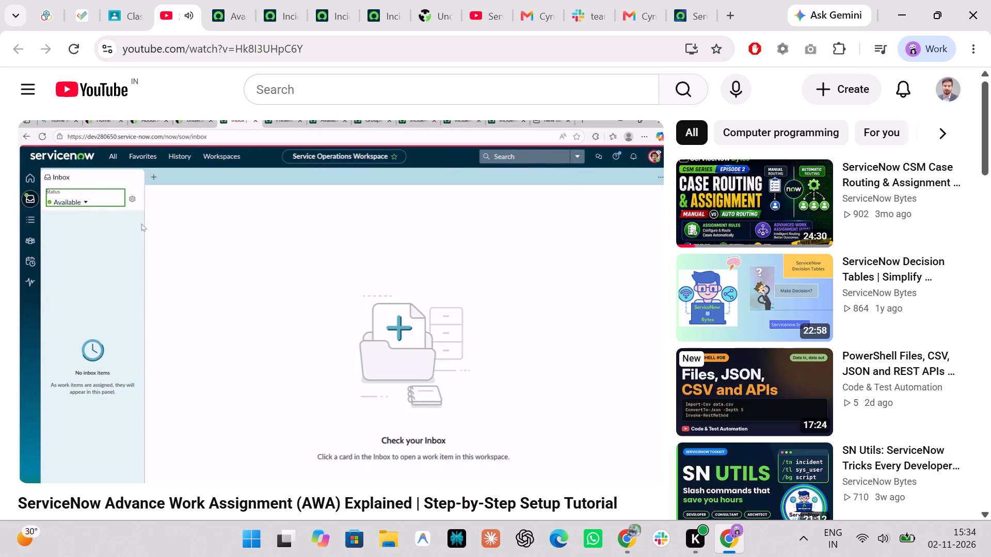
key("space")
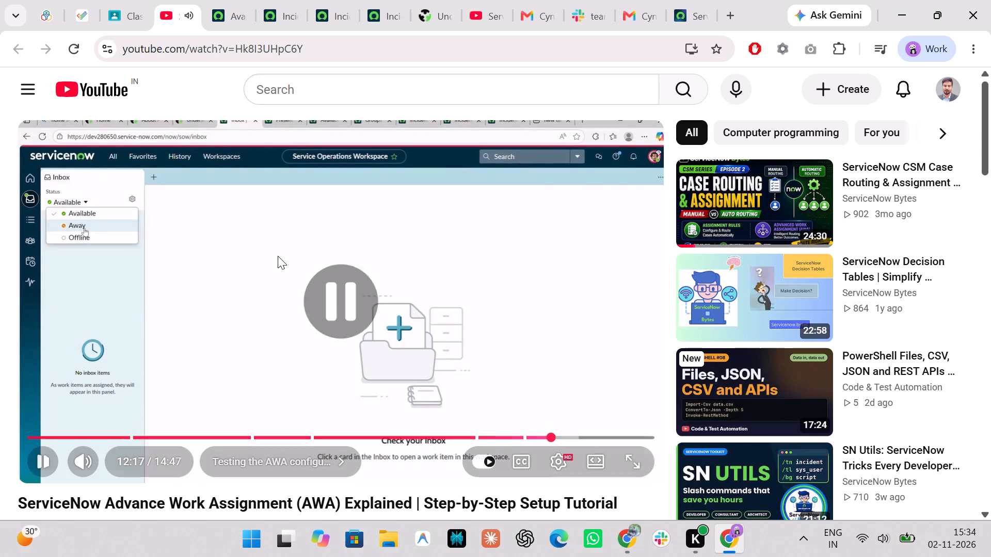
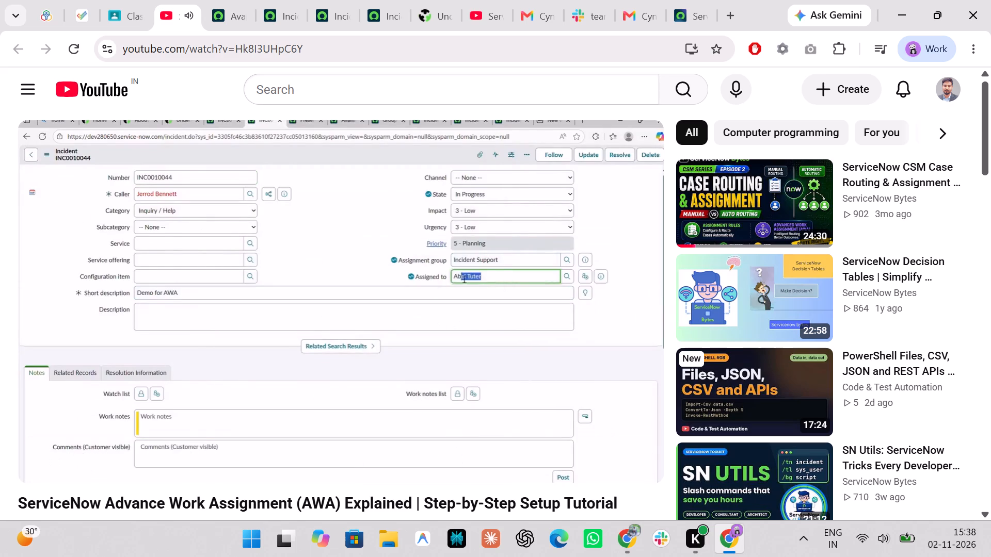
Watch the tutorial's test of the AWA configuration on the demo incident up to about 14:20, and pause there.
left_click(381, 281)
left_click(395, 283)
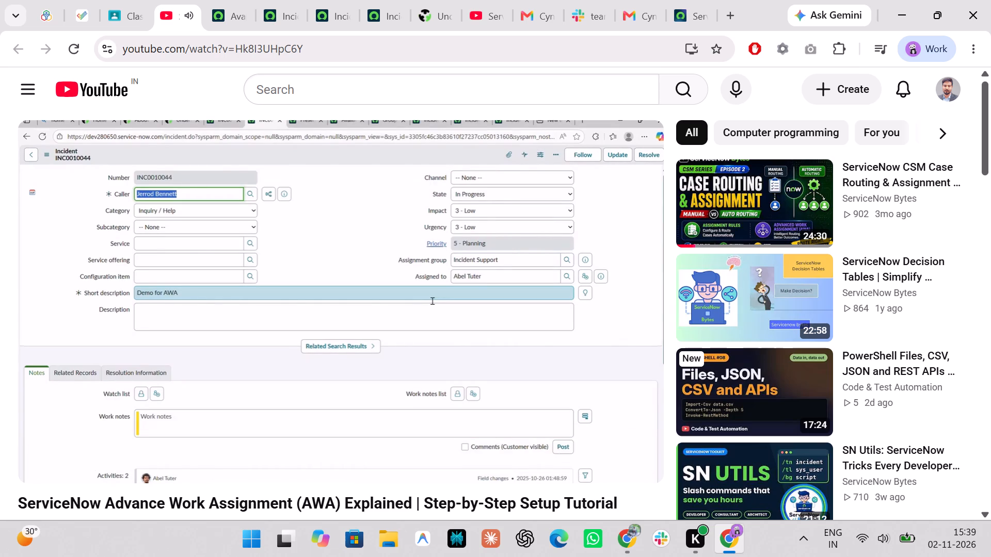
left_click(385, 291)
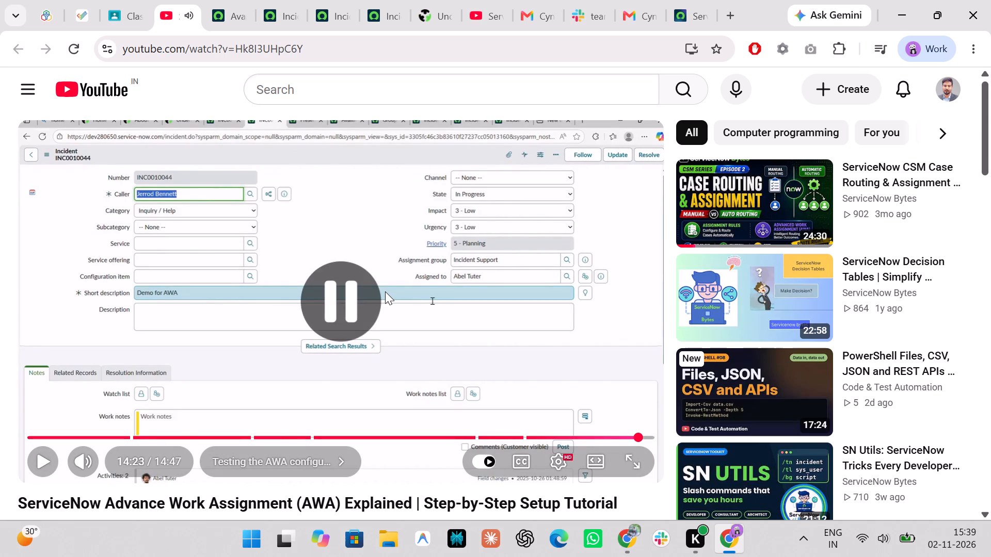
Switch to the ServiceNow instance and check the group members on the Incident Manager group record.
left_click(212, 0)
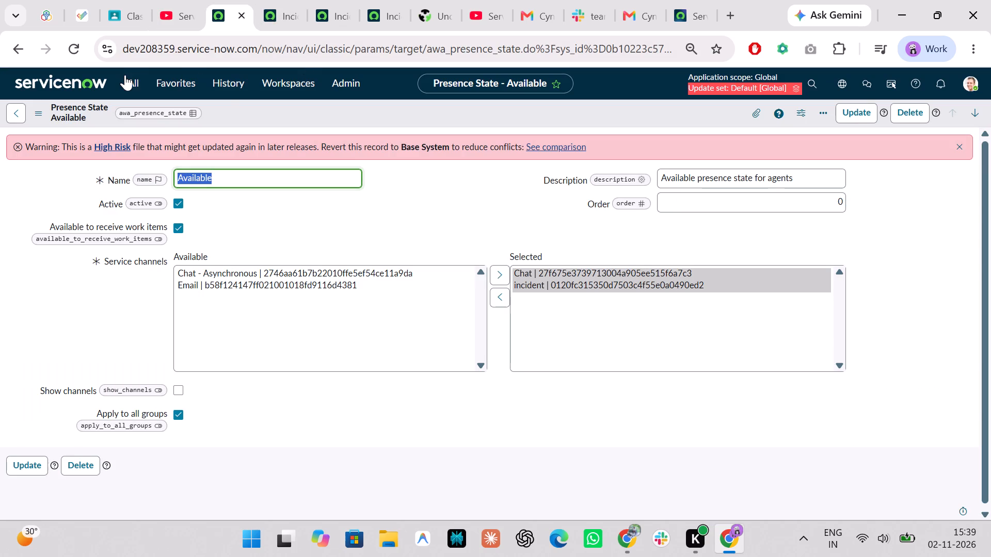
left_click(125, 75)
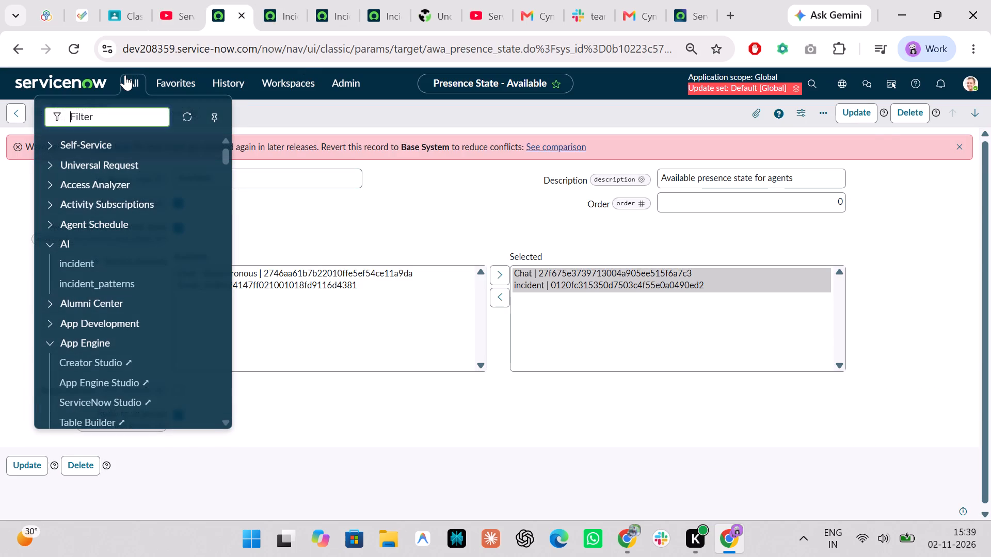
left_click(369, 0)
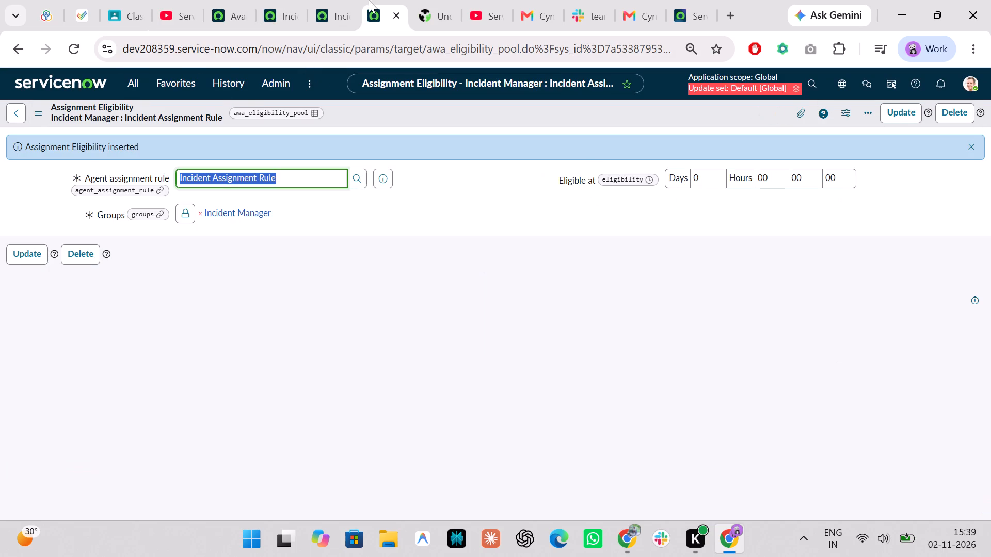
left_click(331, 0)
scroll(302, 266, "down", 1)
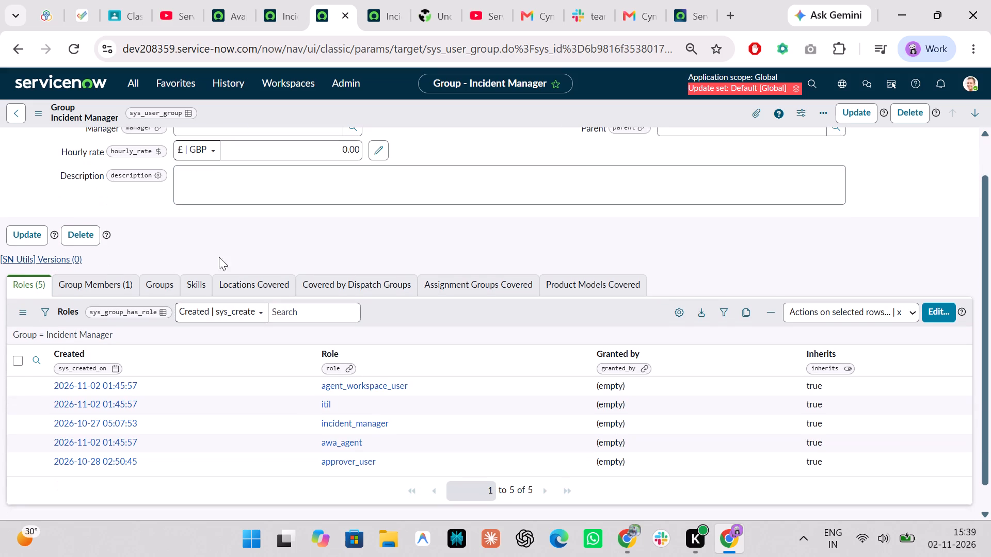
left_click(100, 289)
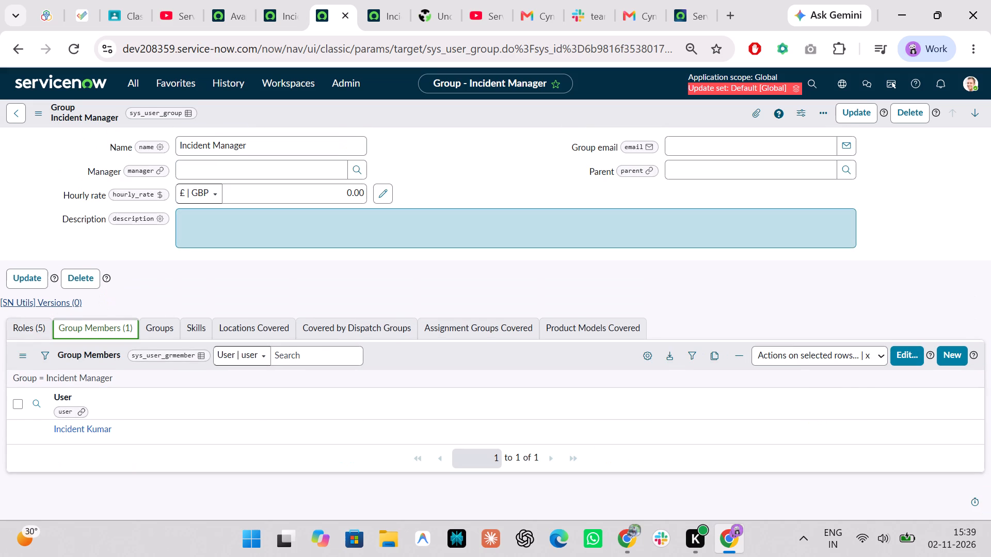
From the Available presence state page, impersonate the Incident Manager group's member, the test user with user ID Manager.
left_click(224, 0)
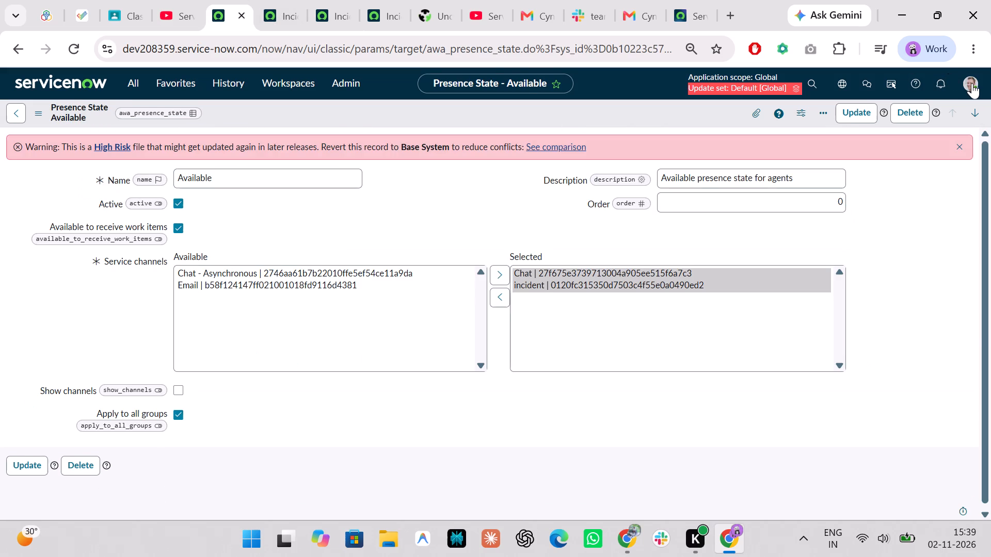
left_click(973, 83)
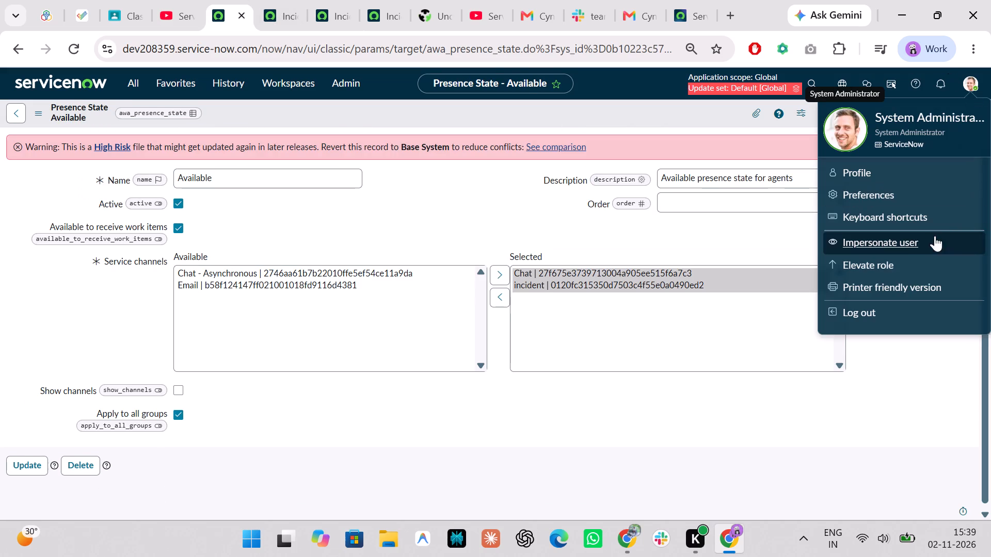
left_click(900, 247)
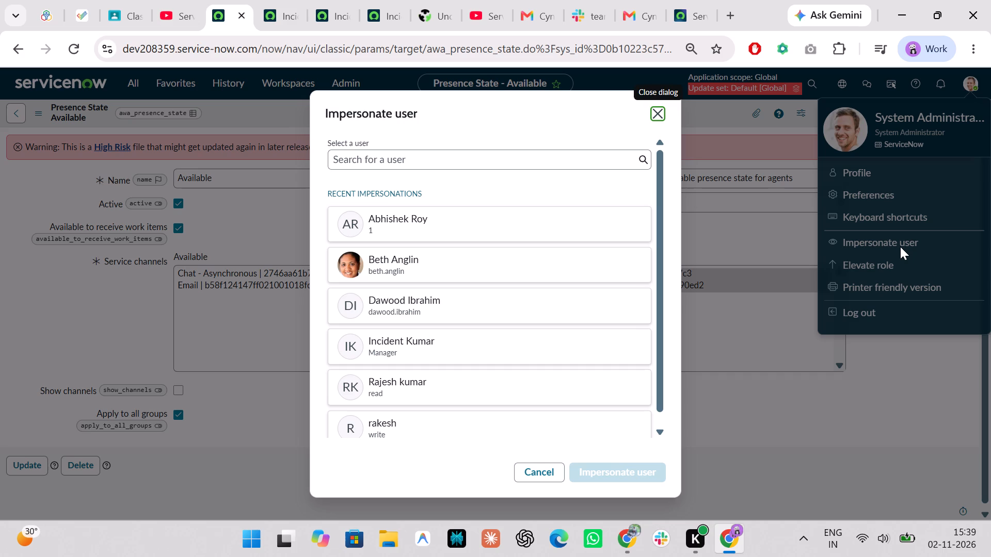
scroll(524, 366, "down", 1)
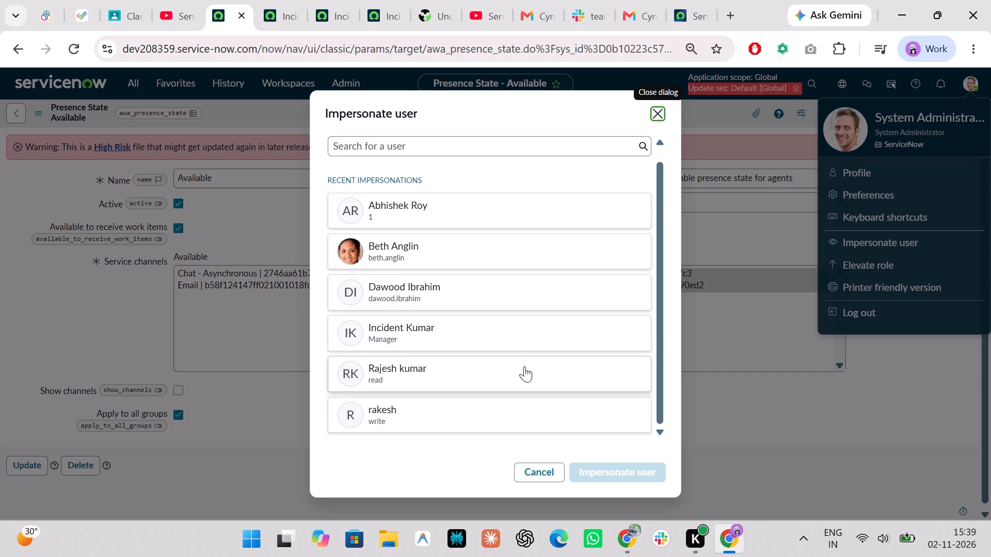
left_click(478, 327)
left_click(602, 472)
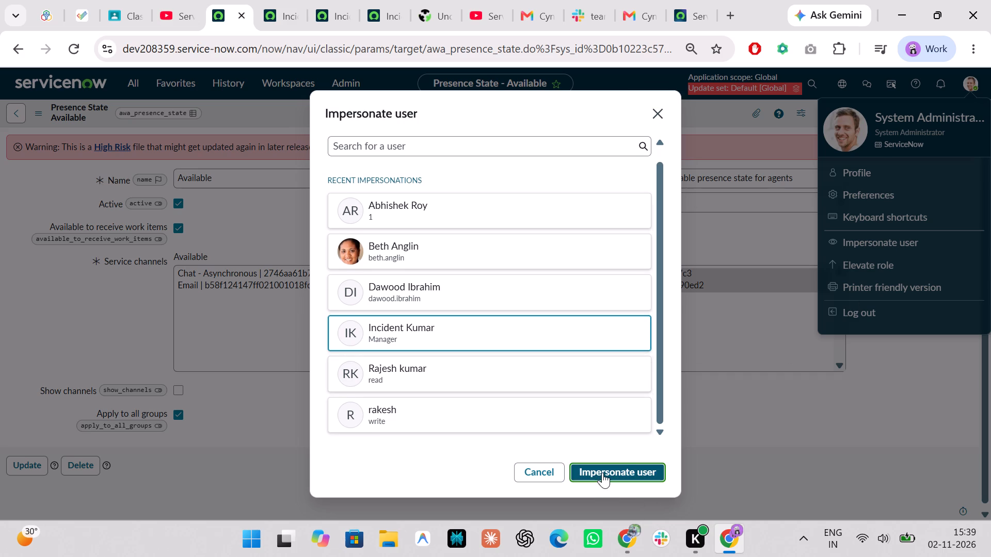
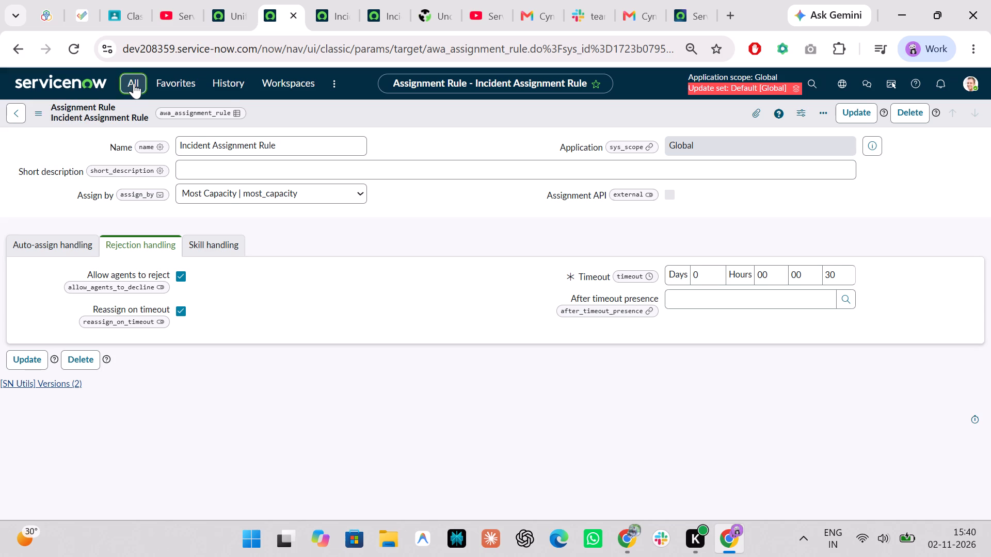
Open a blank incident form in a new tab, choose the first recently used caller, enter the short description "ok", and save the record.
type("incide")
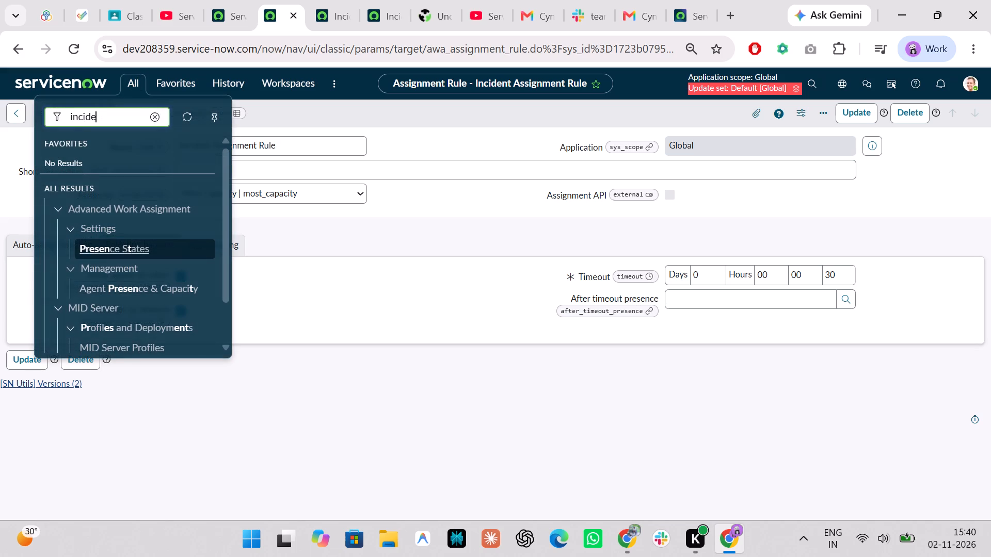
type("nt")
key("period")
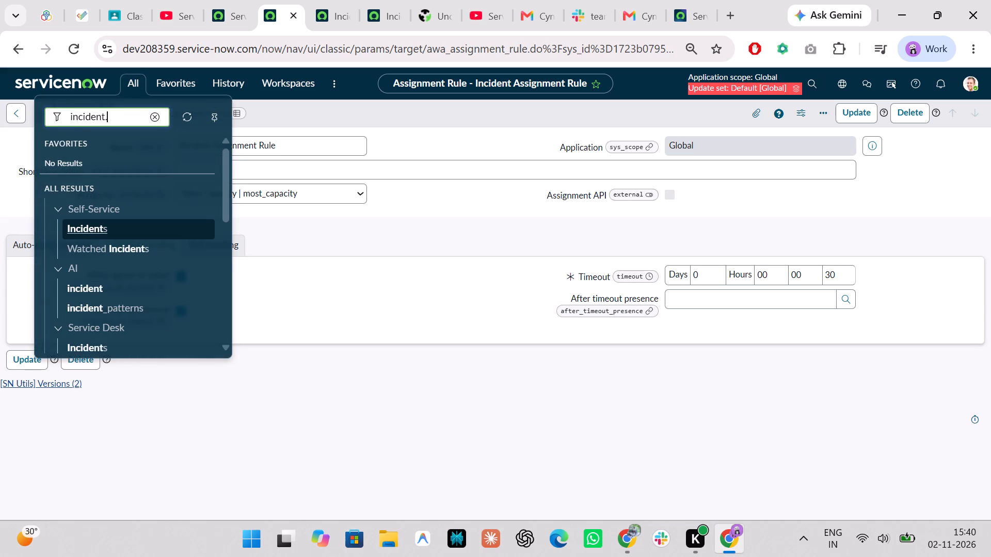
type("DO")
key("Return")
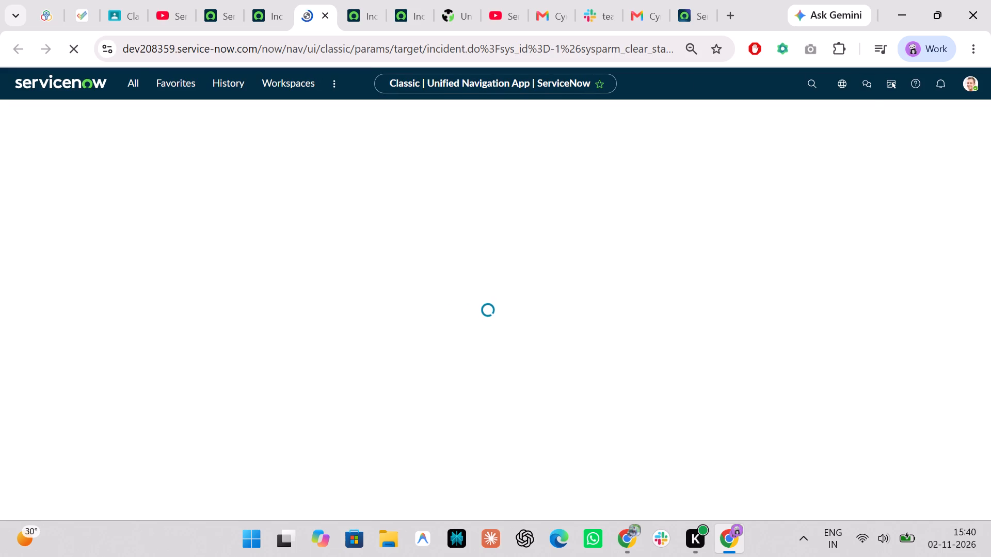
left_click(288, 0)
left_click(316, 0)
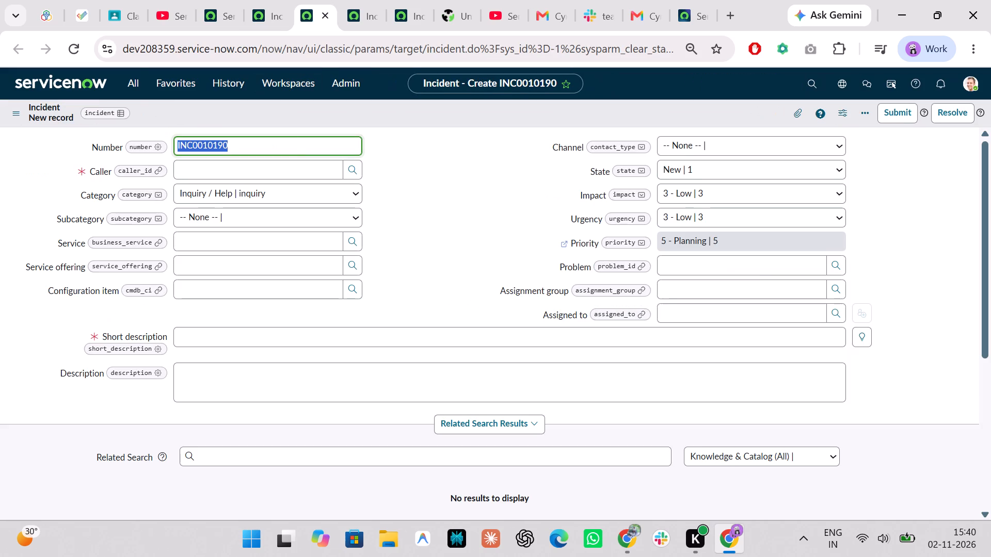
left_click(226, 183)
left_click(227, 177)
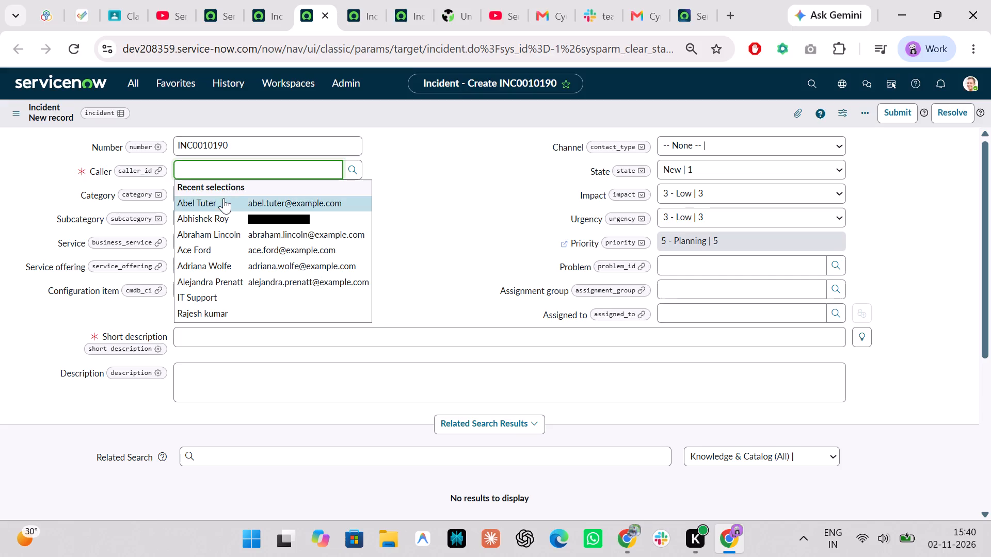
left_click(223, 207)
left_click(235, 340)
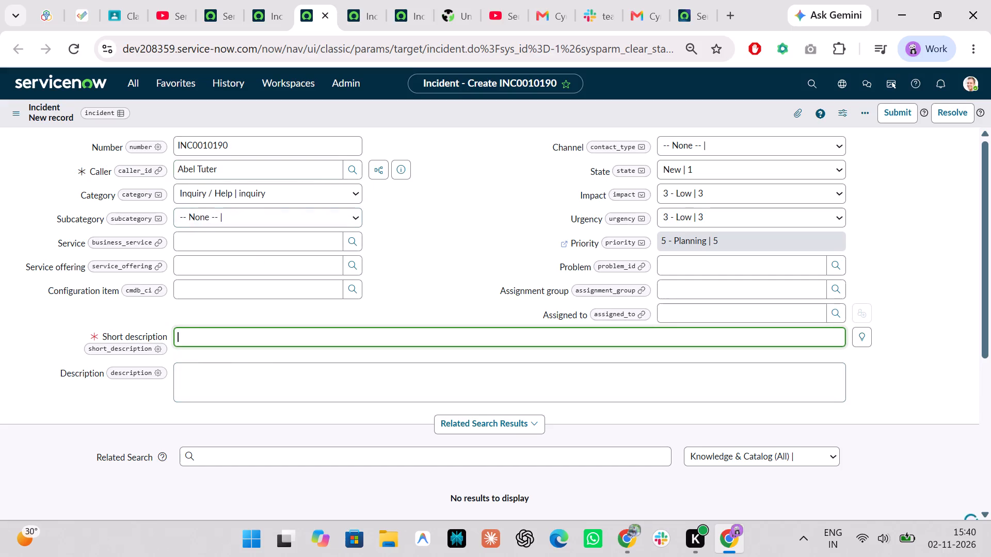
type("ok")
key("ctrl+s")
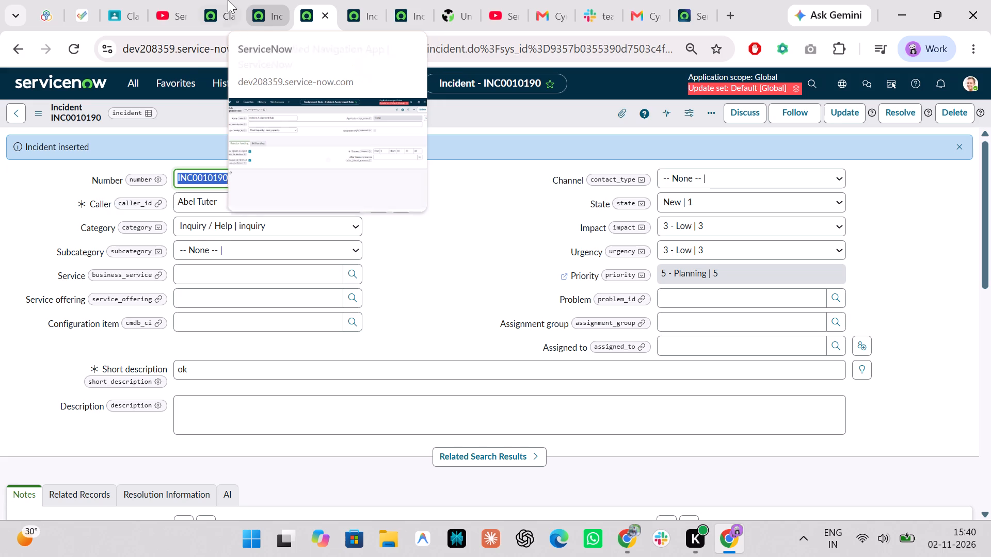
Return to the ServiceNow home page tab and impersonate the test user with user ID Manager.
left_click(226, 0)
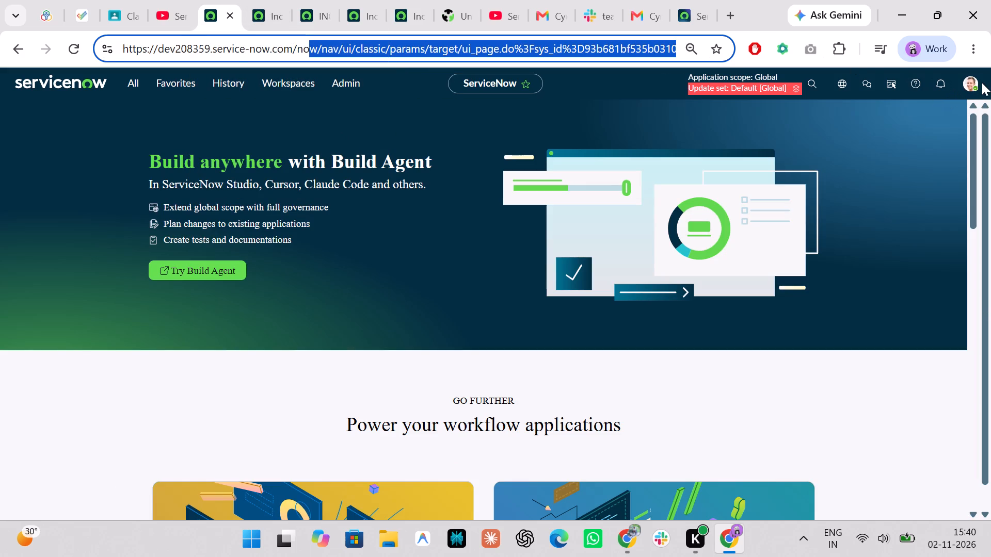
left_click(982, 83)
left_click(967, 83)
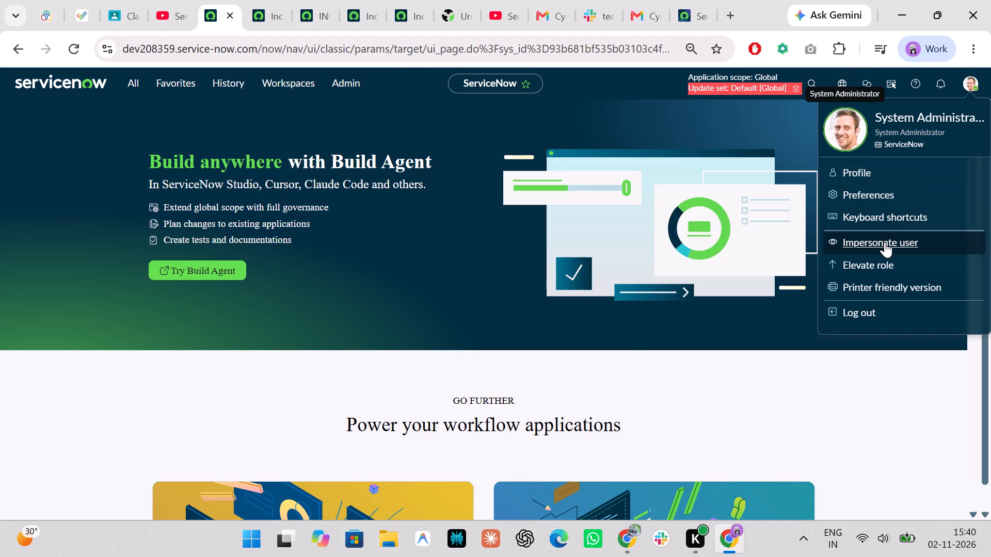
left_click(885, 242)
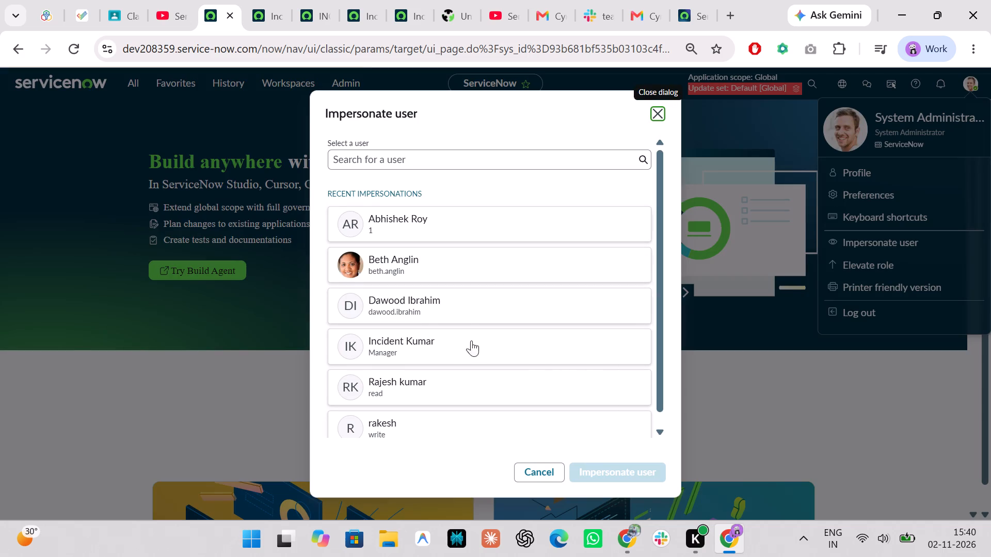
scroll(443, 397, "down", 1)
scroll(443, 397, "up", 1)
left_click(487, 337)
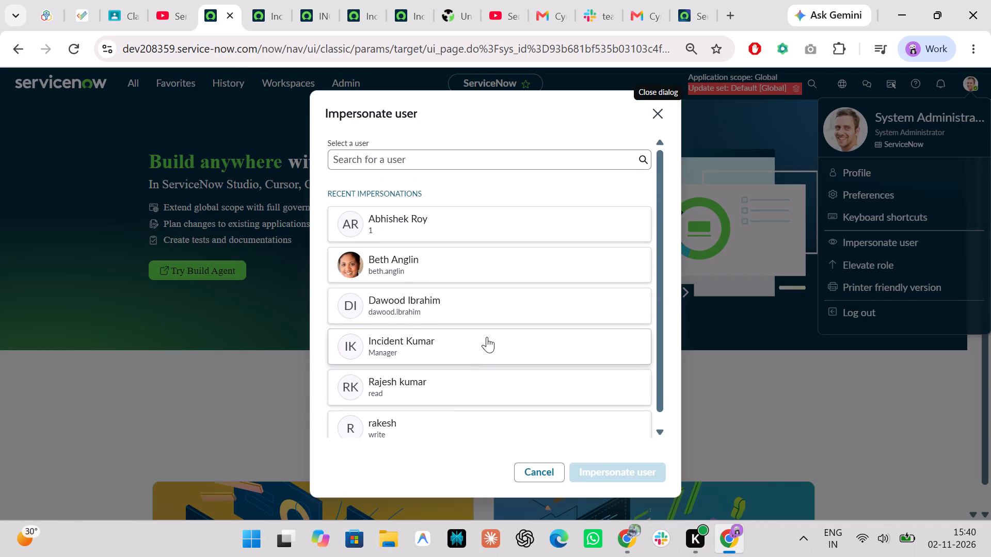
left_click(617, 471)
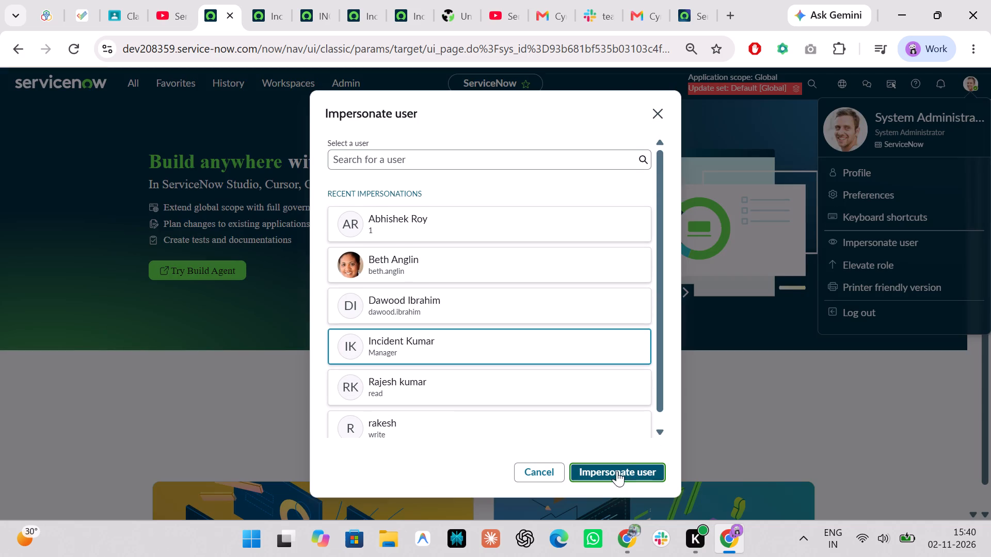
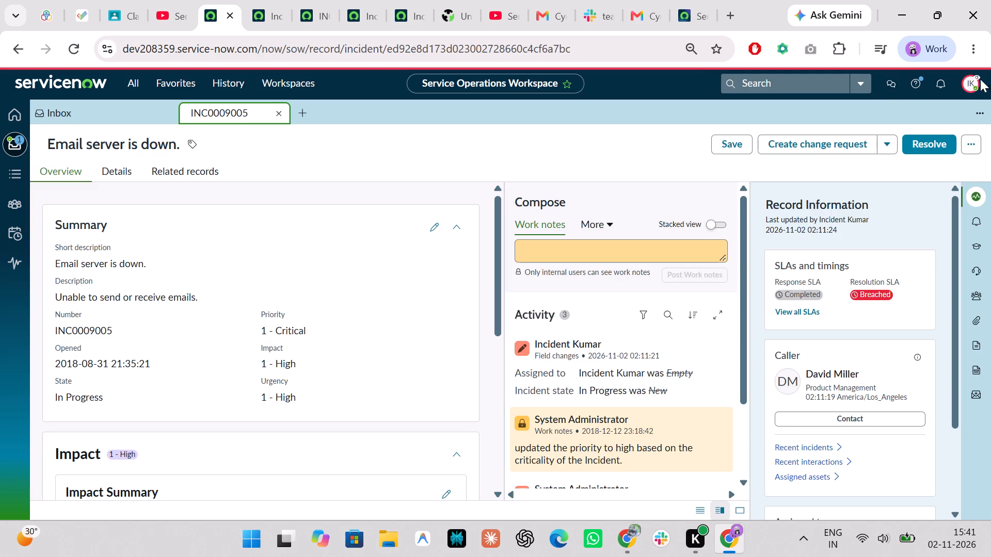
End the impersonation of the Incident Manager group's test user.
left_click(973, 79)
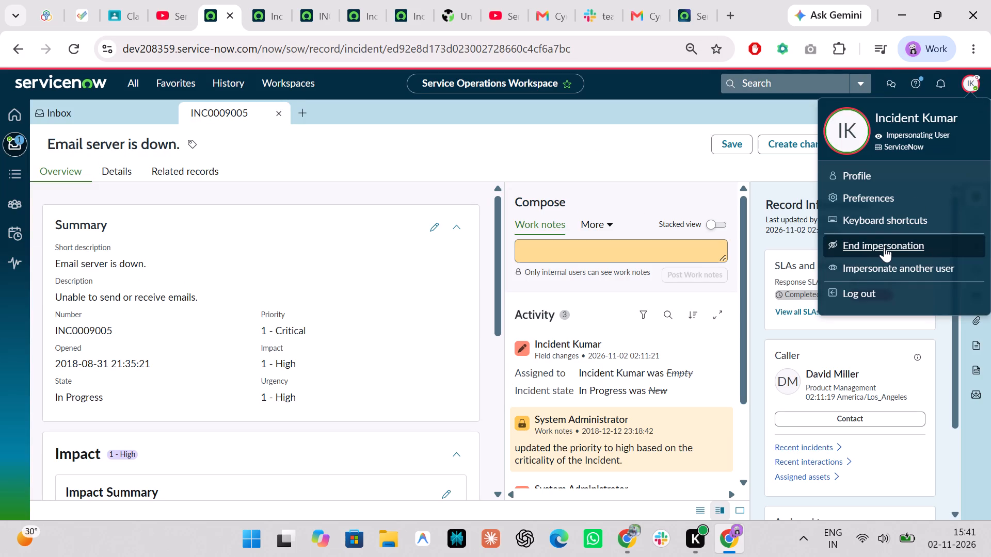
left_click(884, 247)
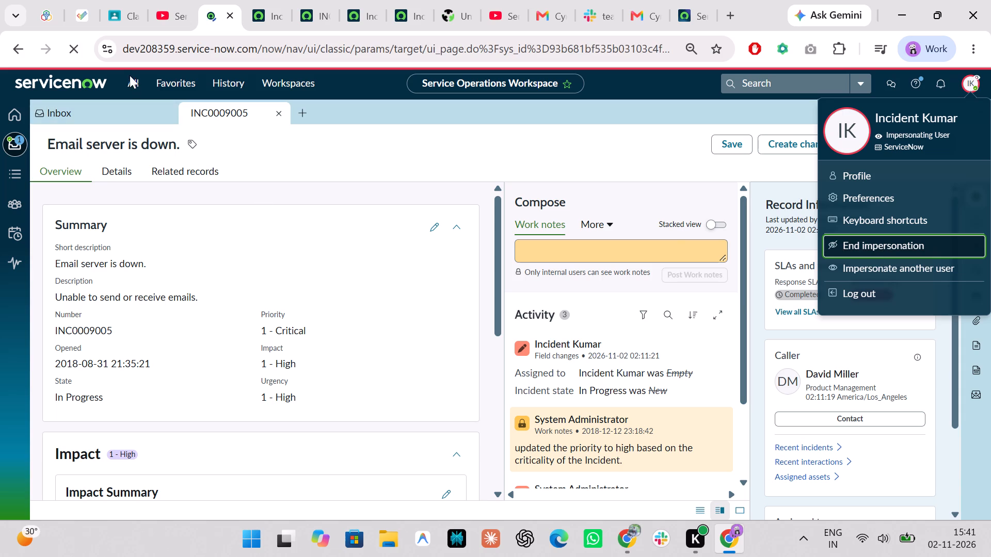
Search the application navigator for "incident" and open the incident list under the AI application.
left_click(130, 75)
left_click(140, 85)
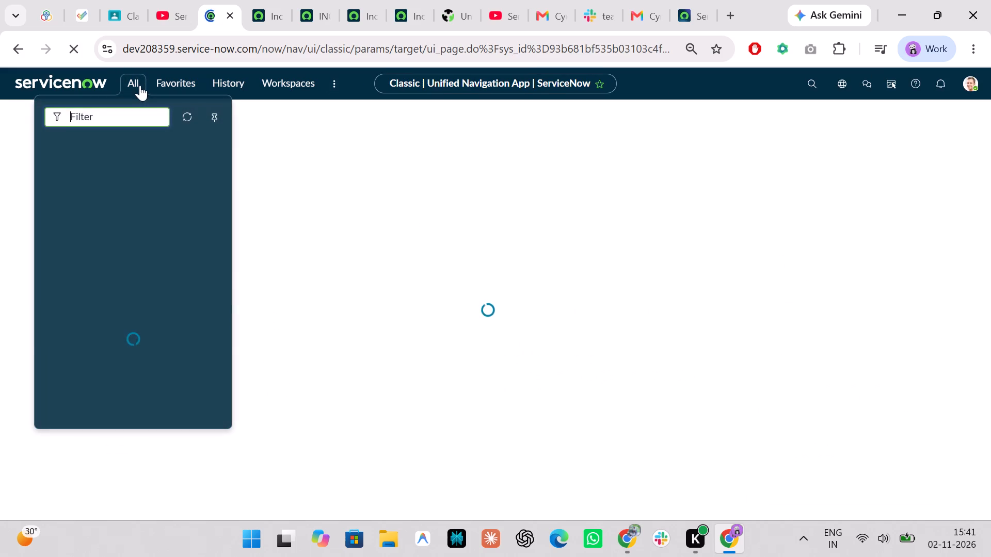
type("incident")
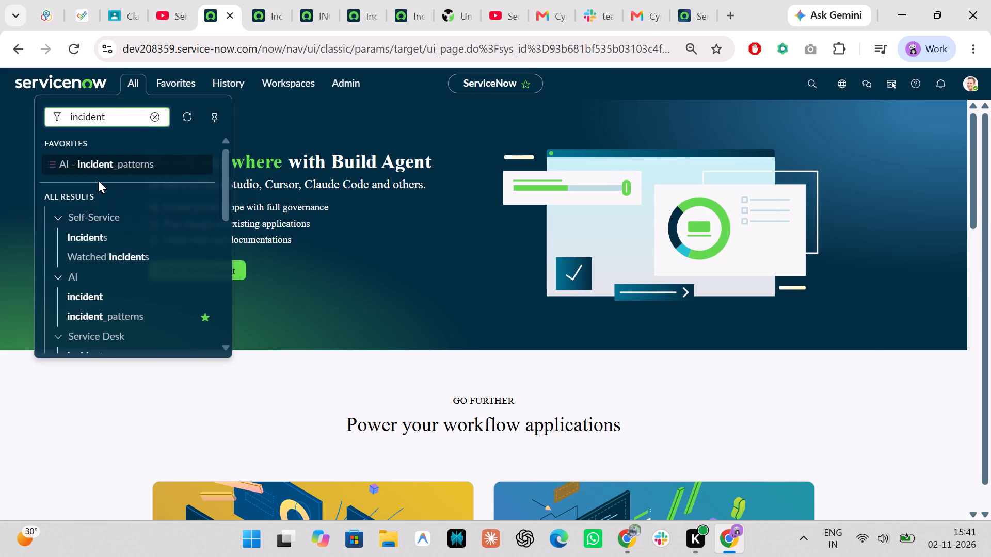
left_click(82, 296)
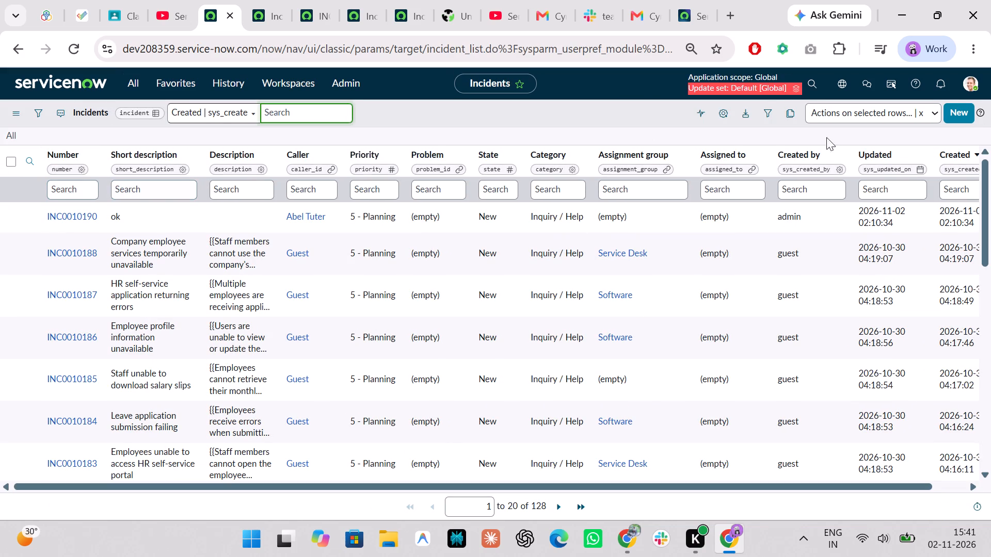
Filter the incident list to records with Created on Today, after briefly opening incident INC0010190 and returning to the list.
left_click(66, 211)
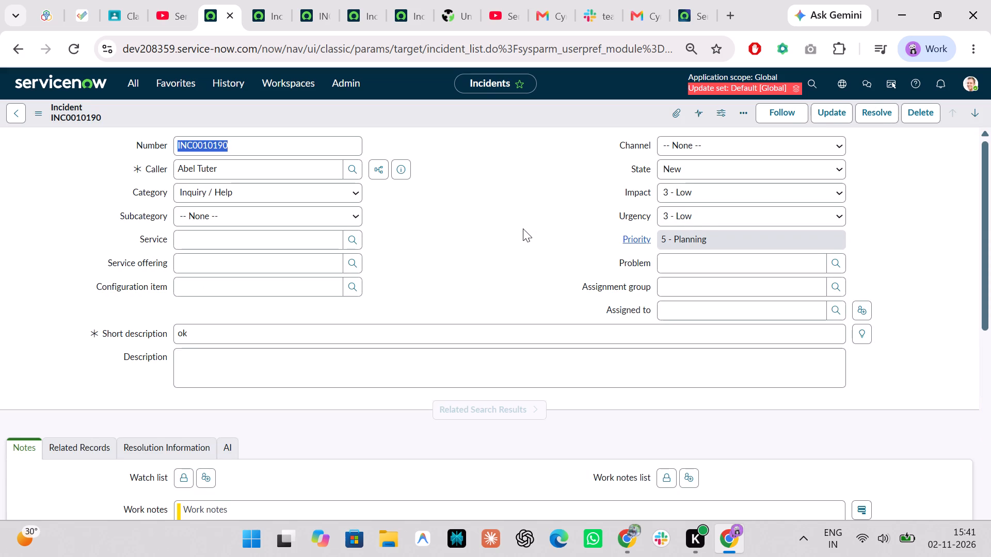
scroll(523, 228, "right", 6)
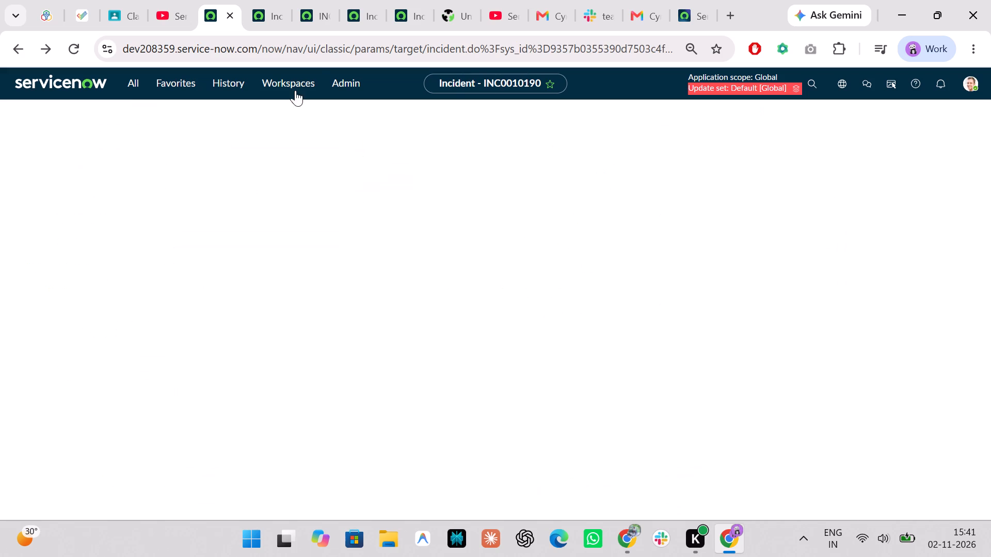
left_click(39, 113)
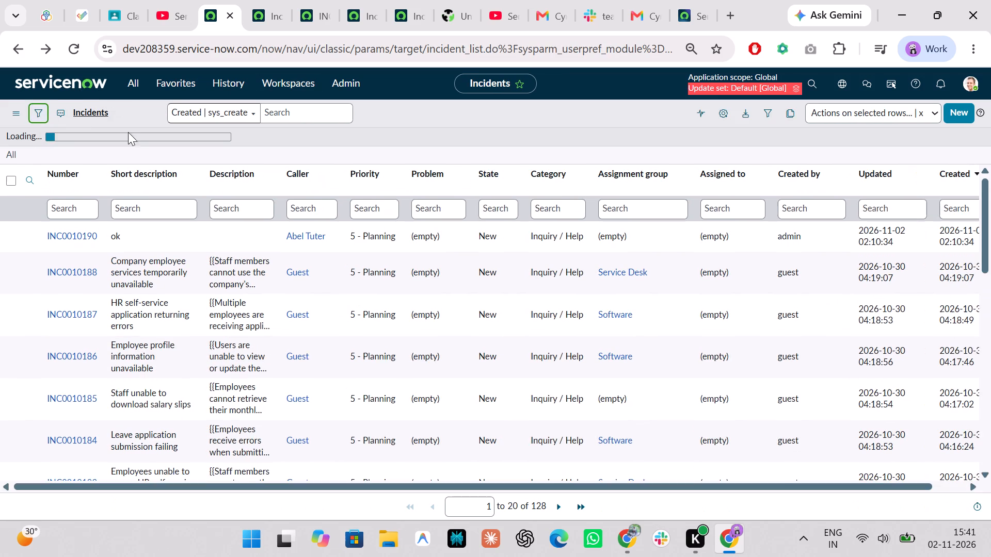
left_click(65, 171)
type("cre")
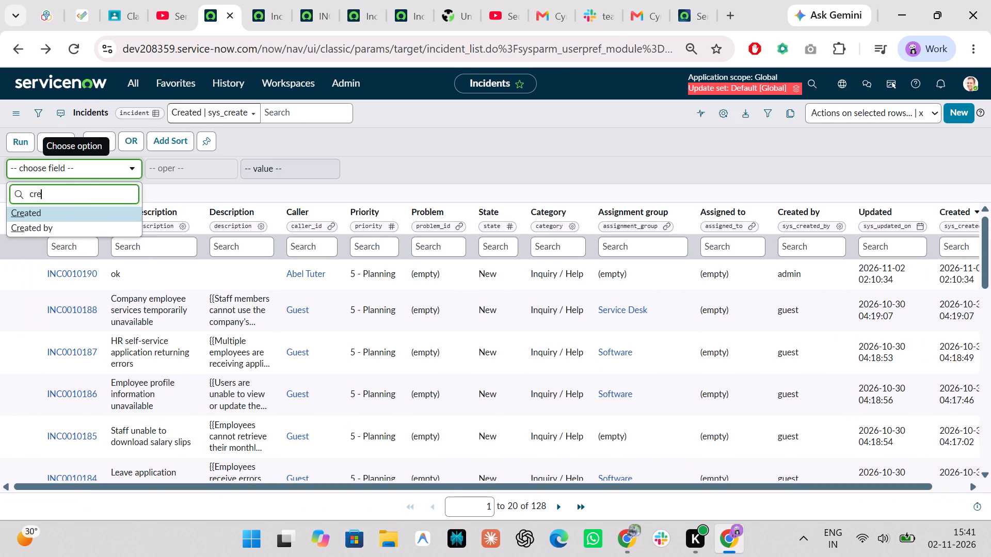
key("Return")
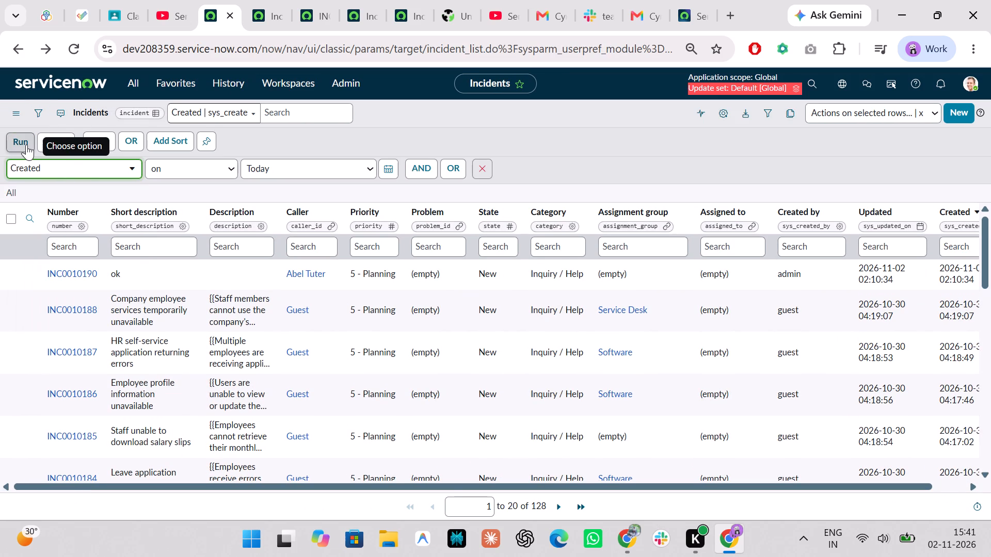
left_click(26, 144)
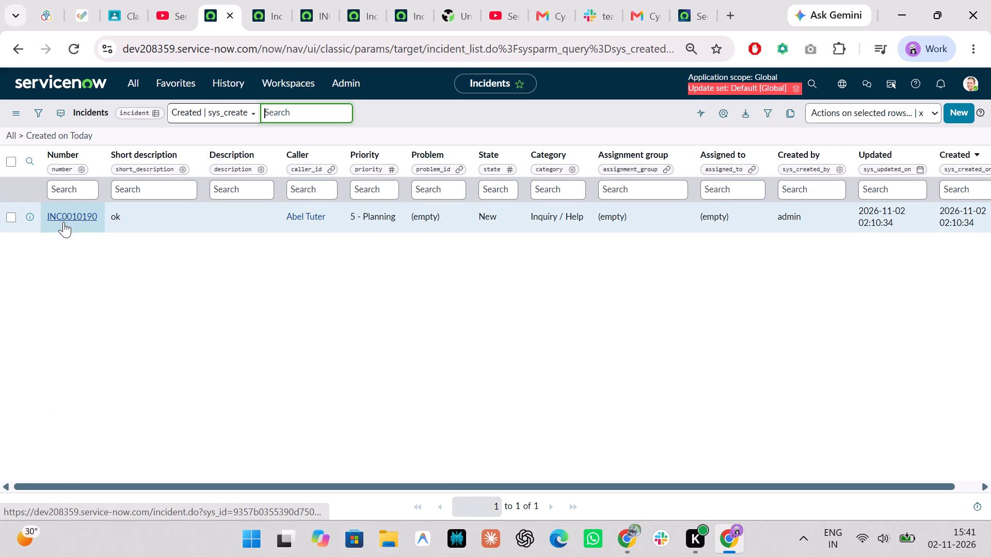
Open incident INC0010190 and examine its assignment fields, activities, Task SLAs and AI section.
left_click(66, 215)
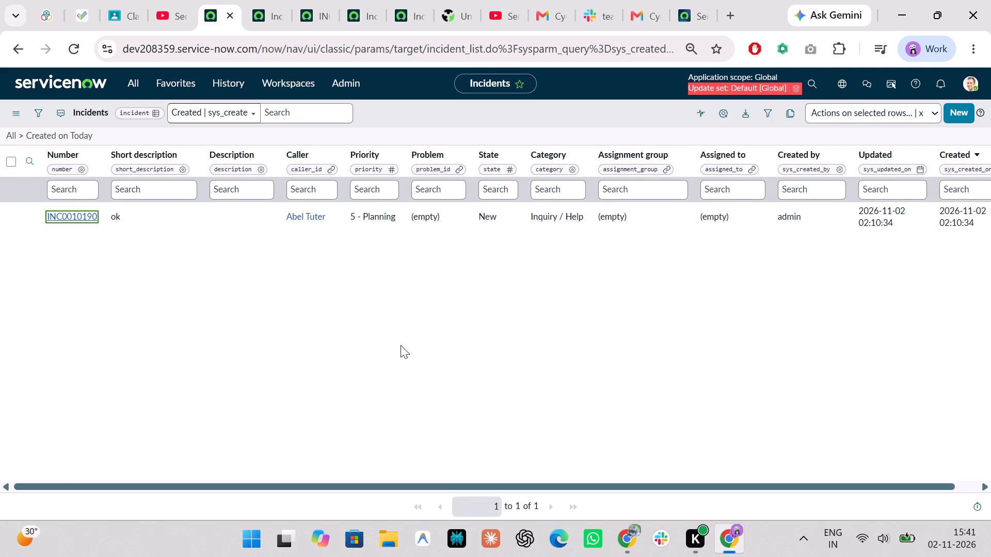
scroll(401, 345, "down", 1)
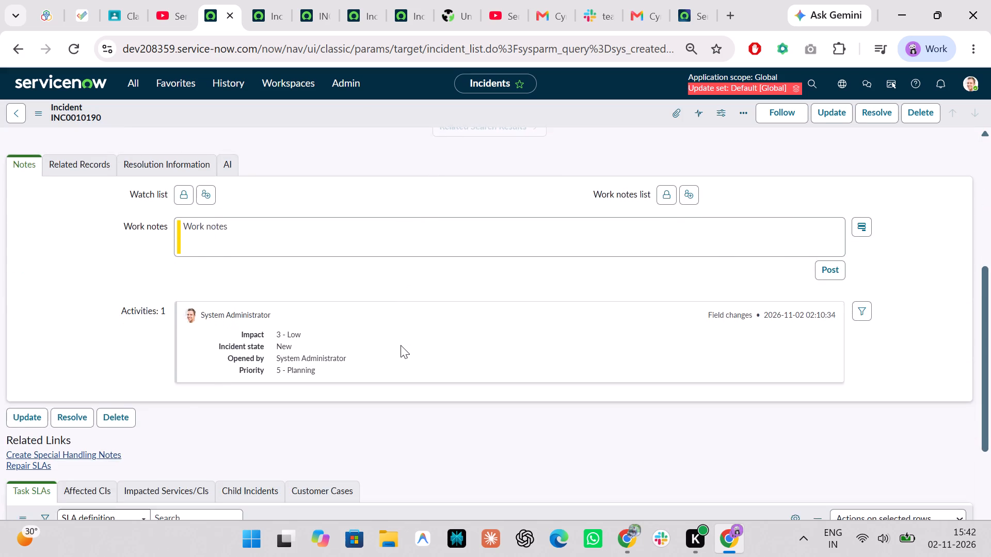
scroll(401, 345, "down", 8)
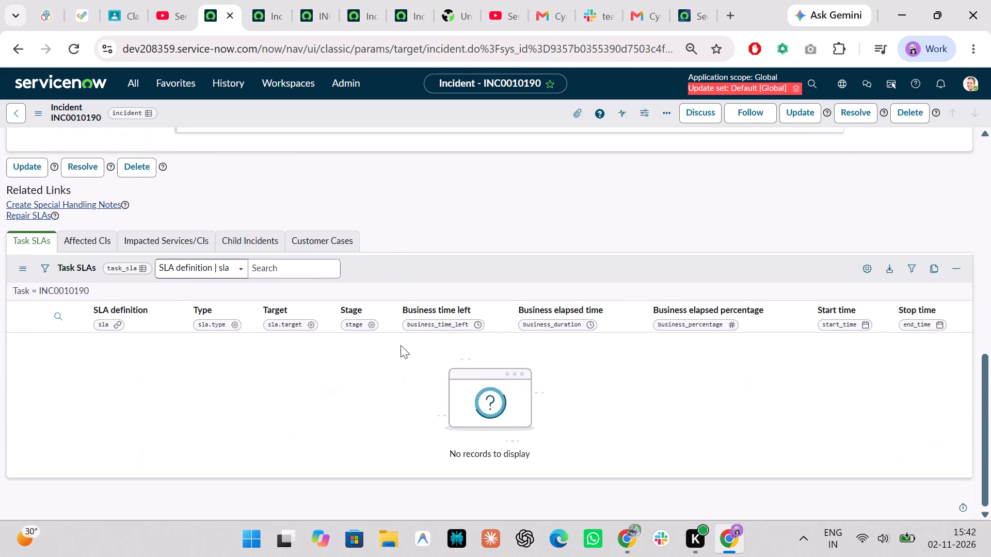
scroll(401, 345, "down", 1)
scroll(401, 345, "up", 10)
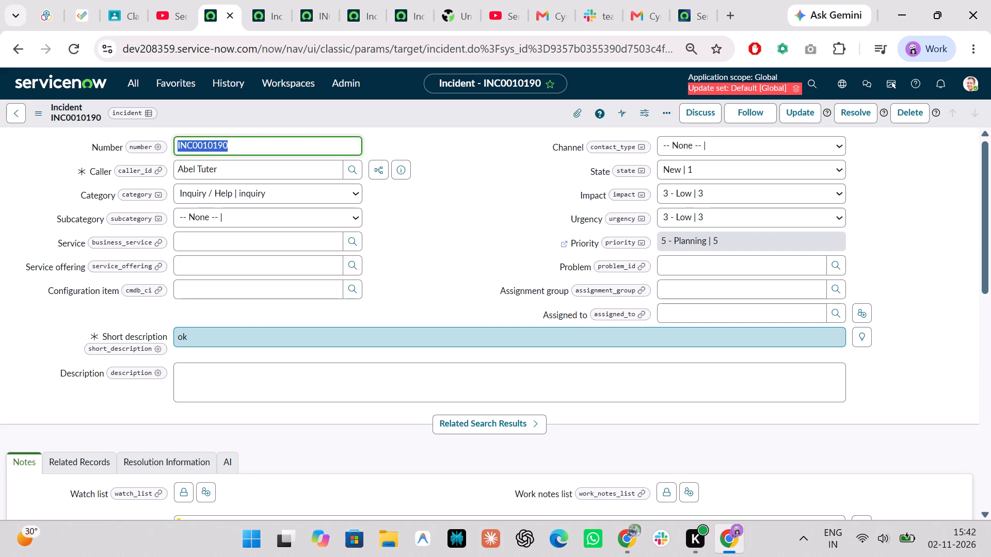
scroll(401, 345, "down", 2)
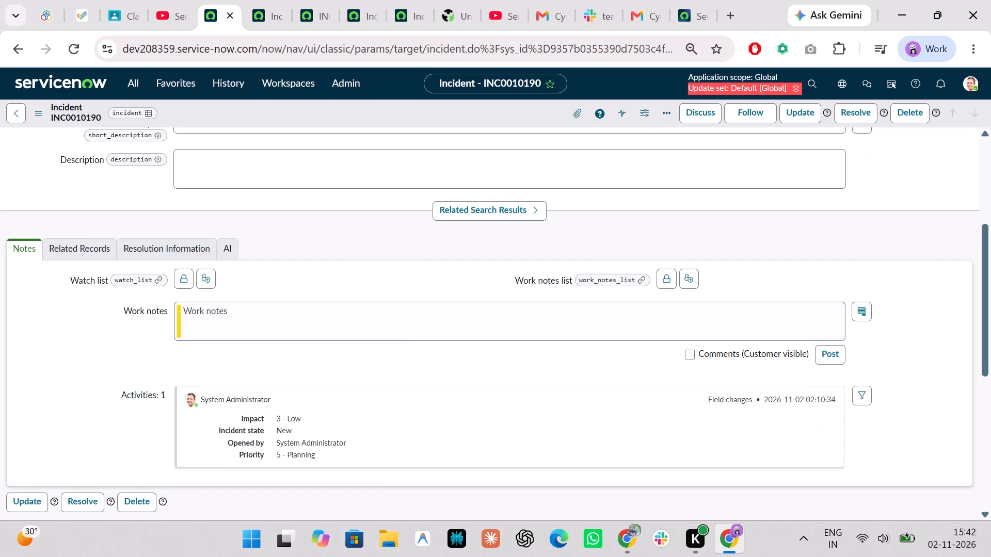
left_click(227, 248)
scroll(227, 248, "up", 3)
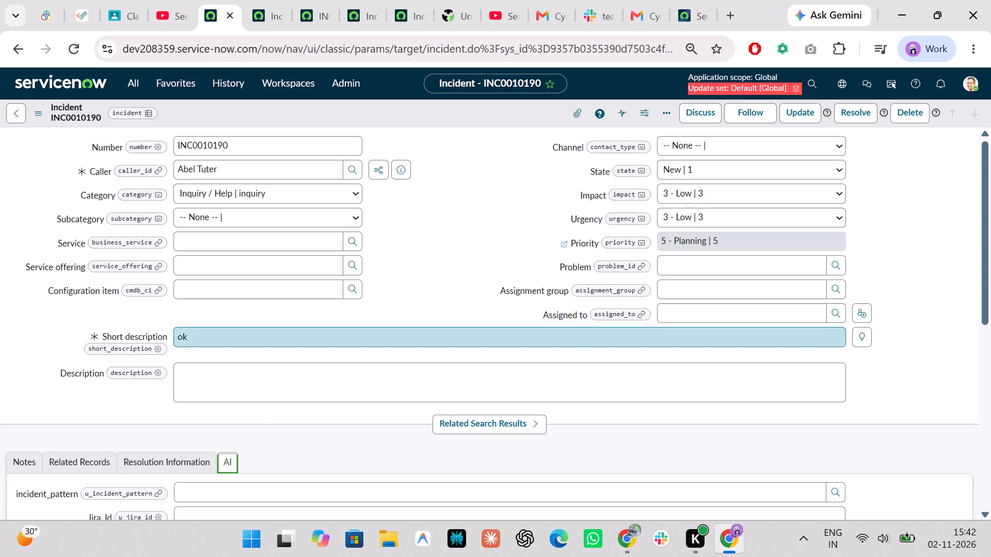
Switch to the Incident Assignment Rule tab, go back to the Assignment Rules list and reopen that rule.
left_click(253, 0)
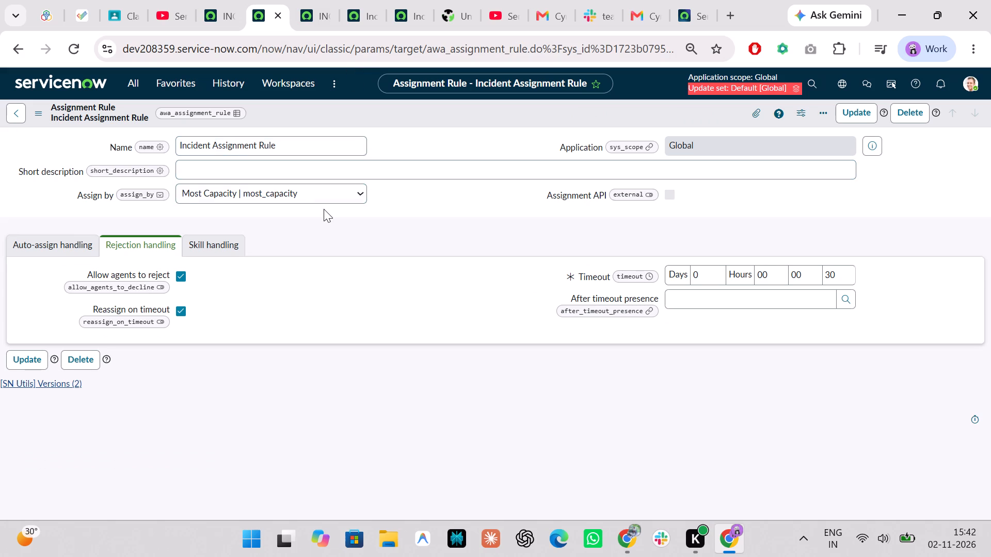
scroll(170, 180, "right", 7)
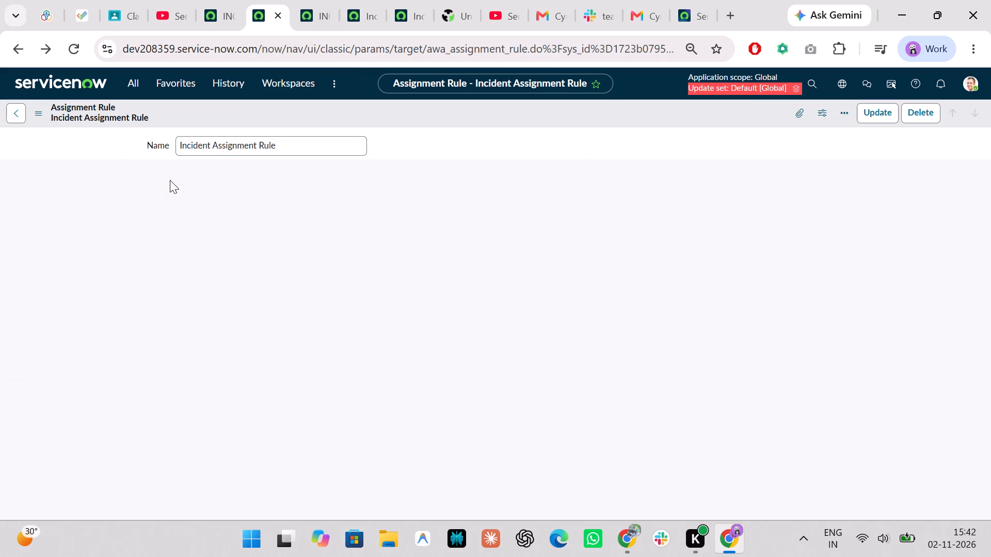
scroll(347, 259, "right", 6)
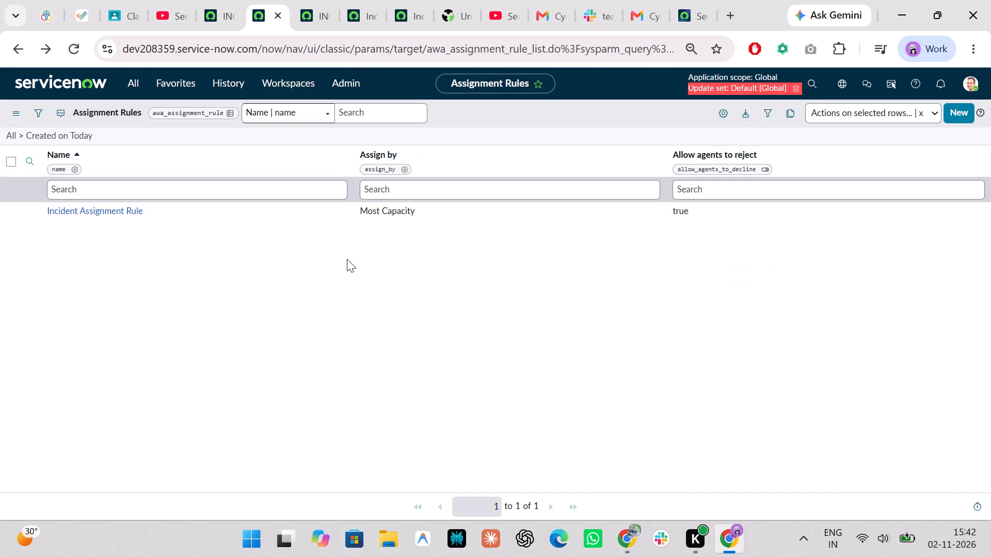
left_click(91, 214)
Look through the open incident, Incident Manager group and assignment eligibility tabs, going back from the saved eligibility record through its earlier pages.
left_click(334, 0)
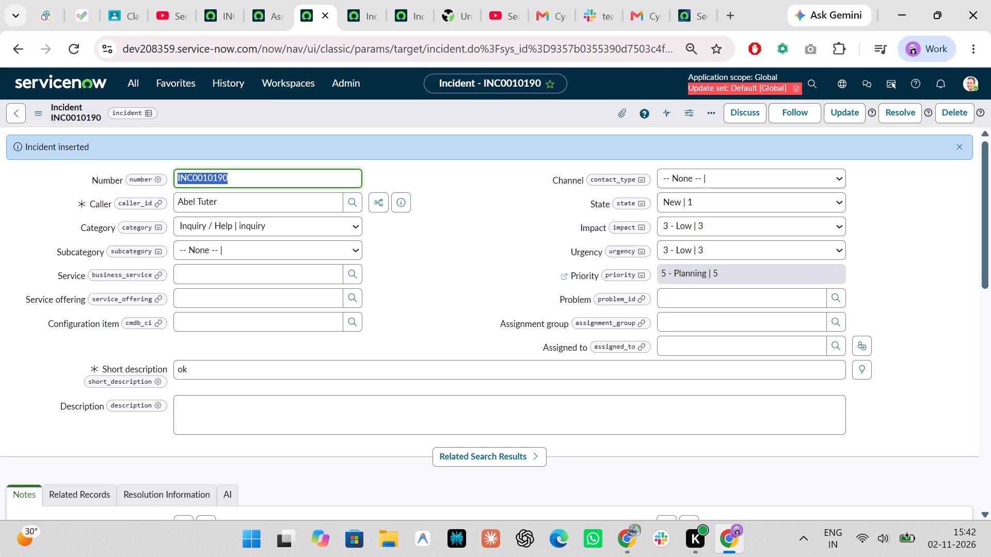
left_click(353, 0)
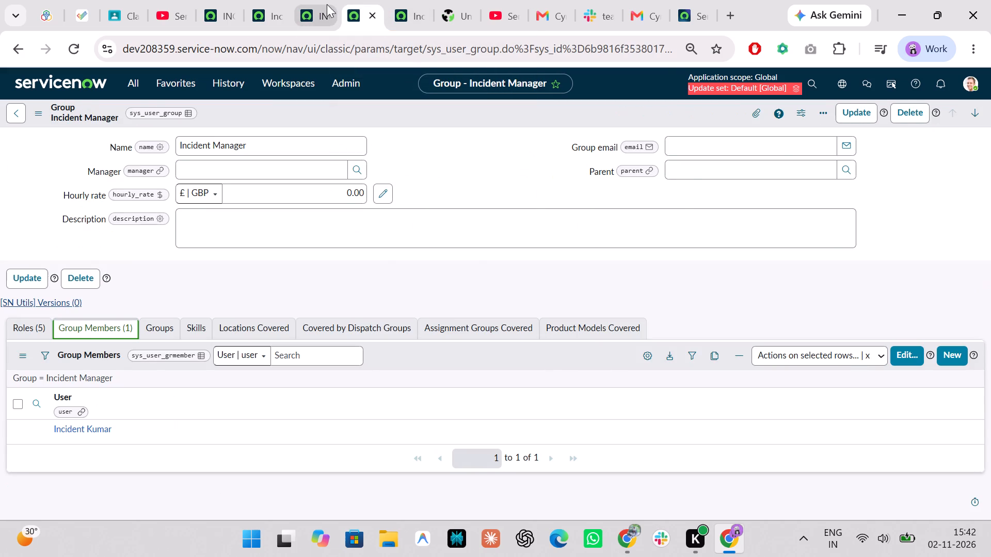
left_click(327, 4)
left_click(363, 0)
left_click(411, 0)
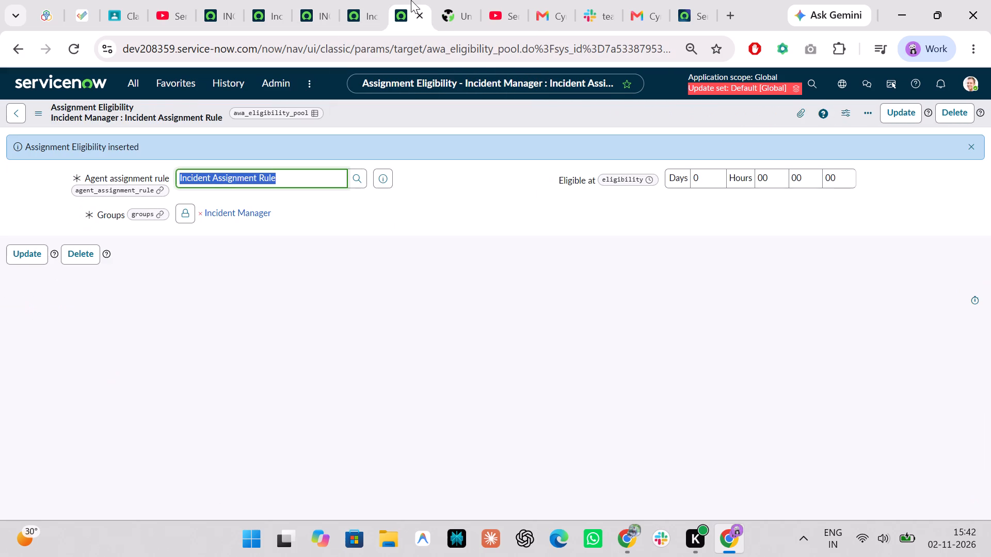
left_click(341, 299)
scroll(341, 299, "right", 7)
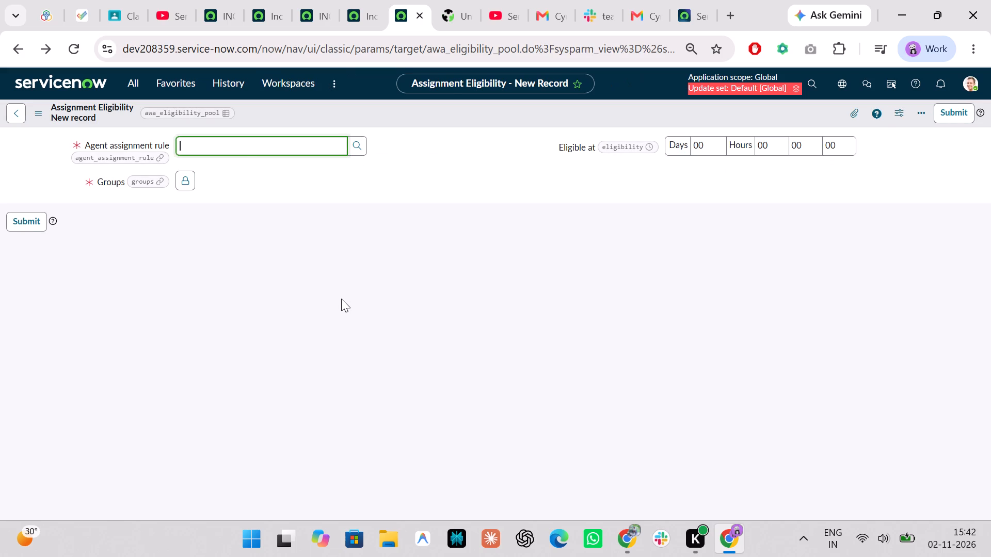
scroll(341, 299, "right", 10)
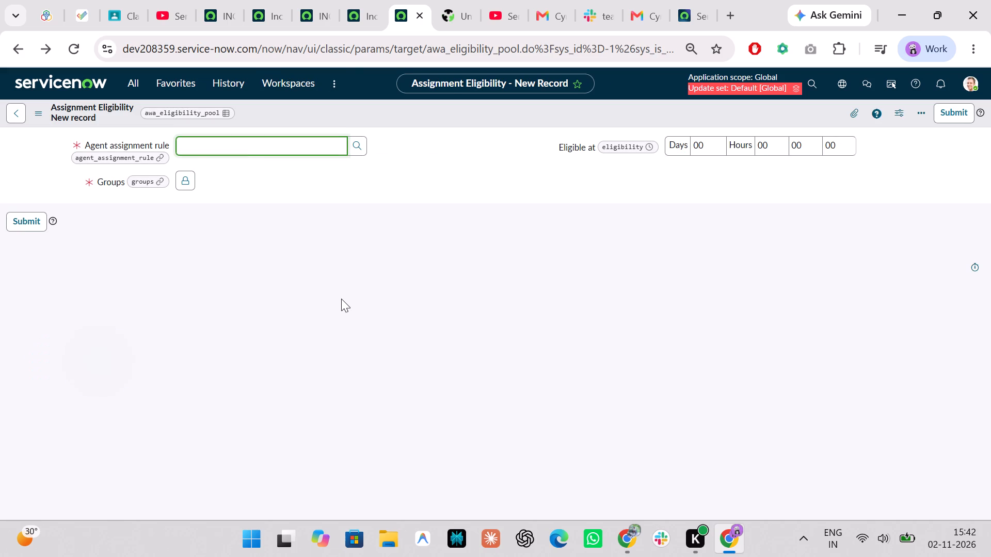
scroll(341, 299, "right", 10)
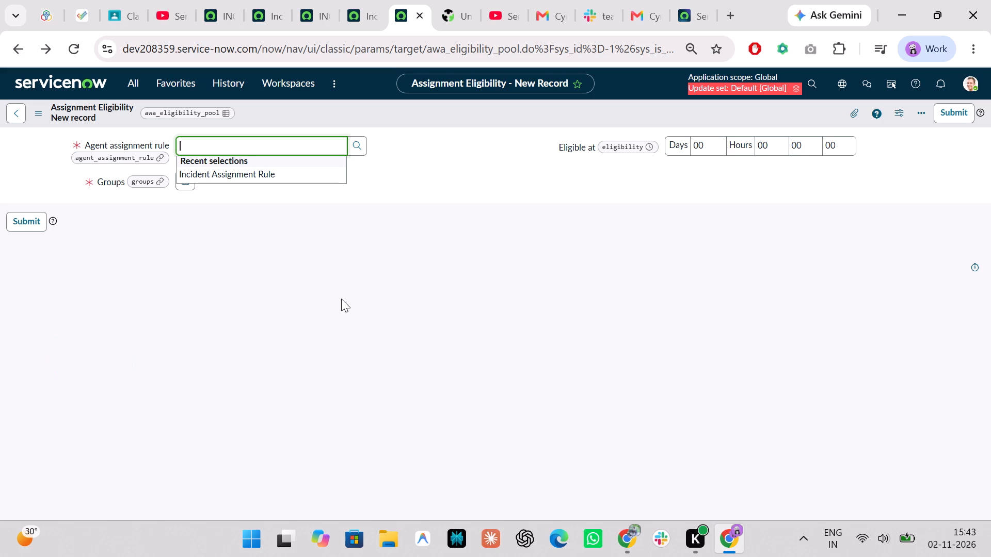
Close the browser tab with the assignment eligibility form and both tabs showing incident INC0010190.
left_click(419, 16)
left_click(307, 0)
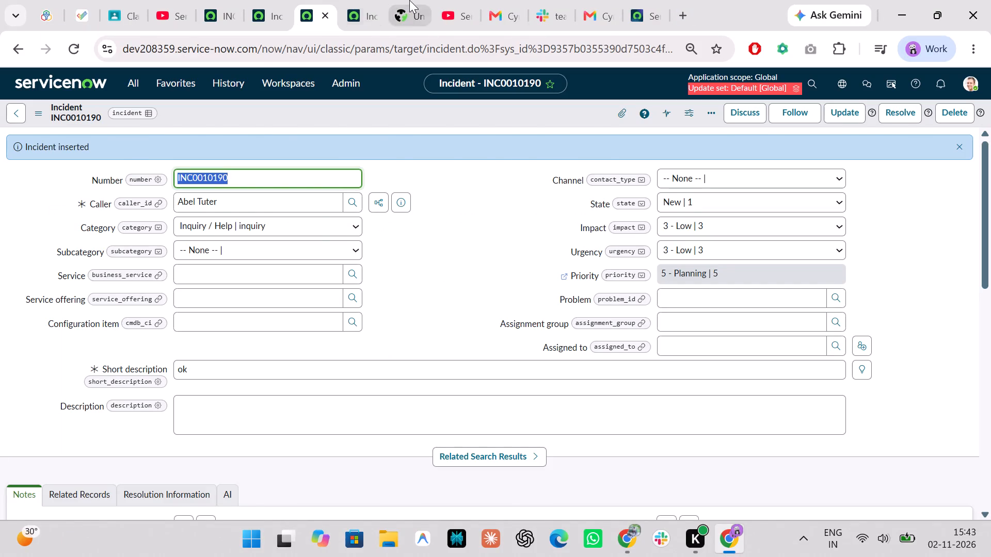
left_click(409, 0)
left_click(356, 0)
left_click(331, 3)
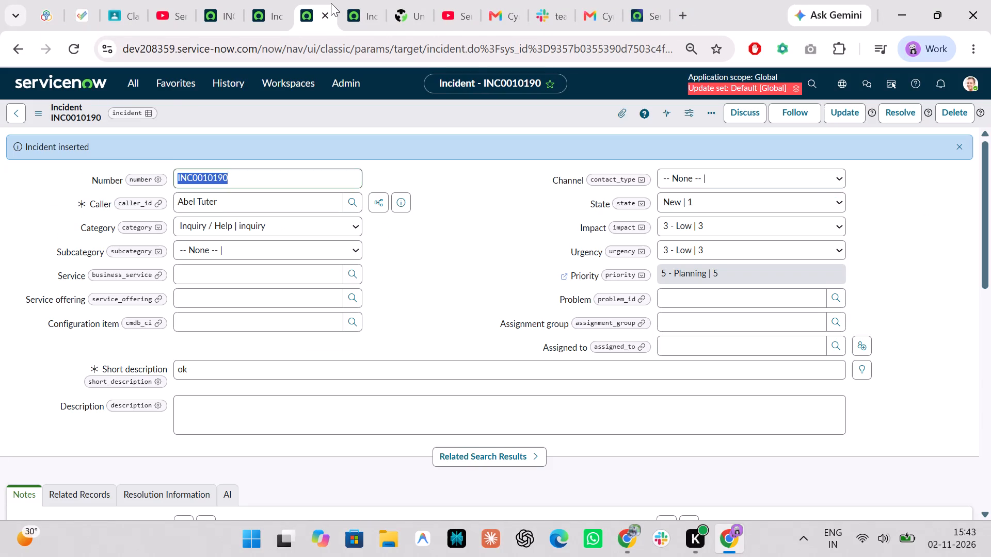
left_click(324, 19)
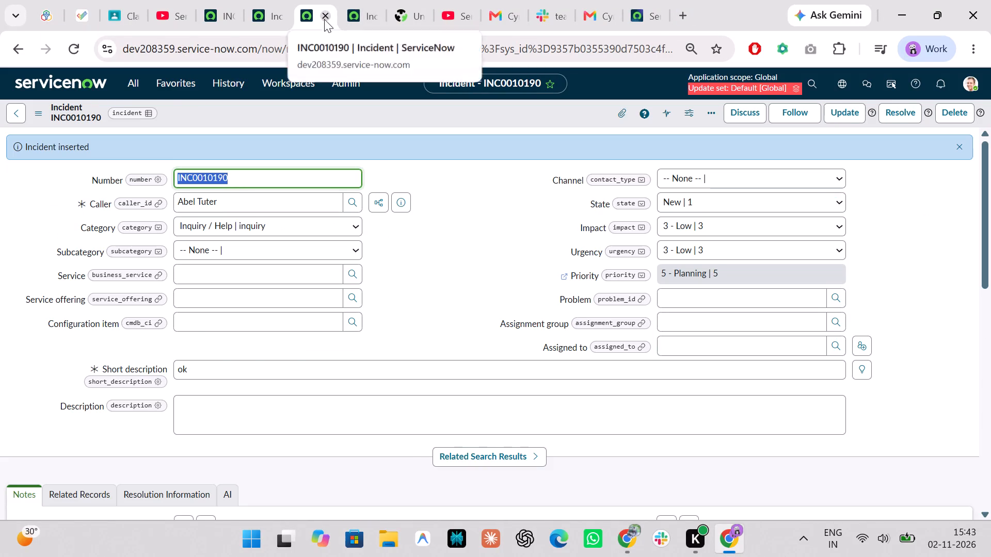
left_click(283, 3)
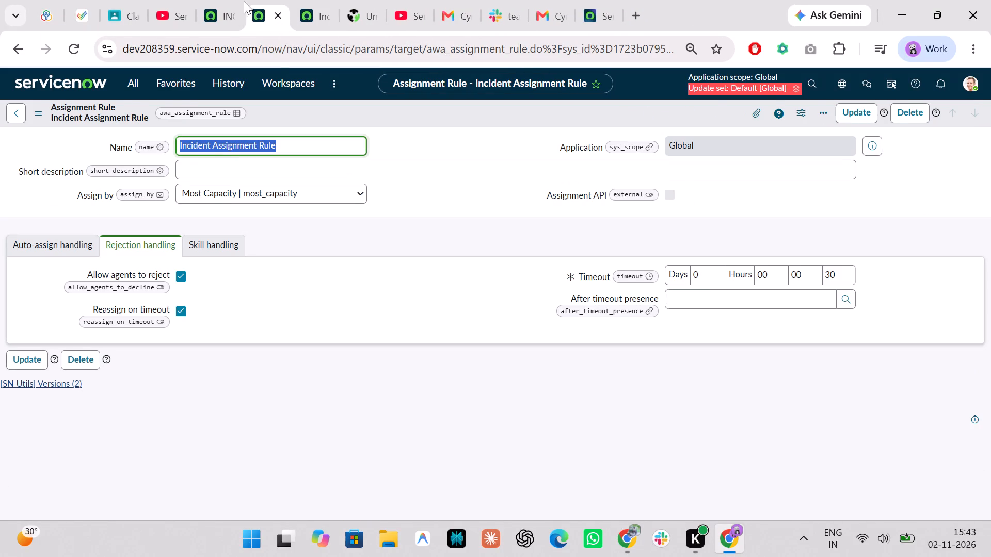
left_click(234, 1)
left_click(229, 18)
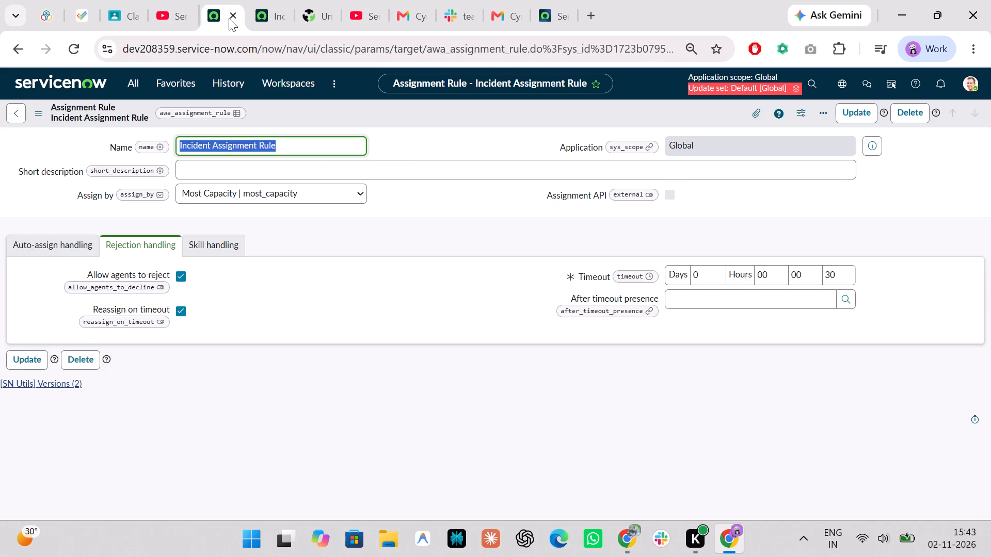
Find Advanced Work Assignment by searching for "advance" and open its Service Channels and Assignment Rules lists in separate browser tabs.
left_click(130, 88)
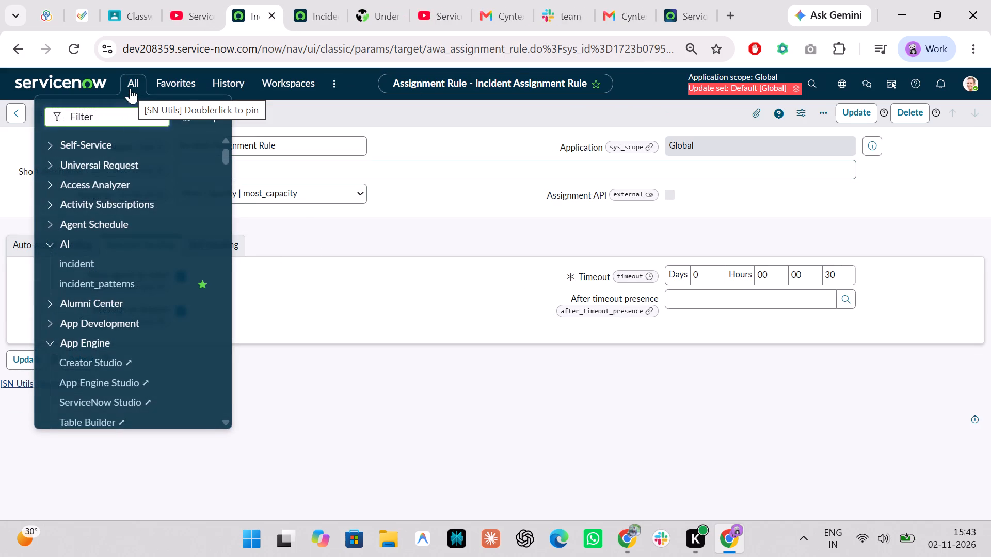
type("advance")
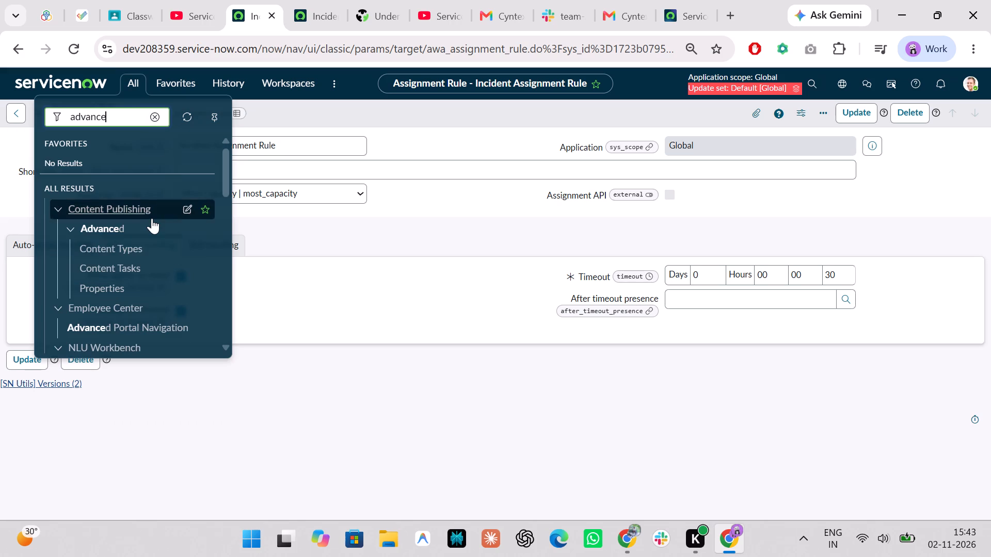
scroll(152, 218, "down", 5)
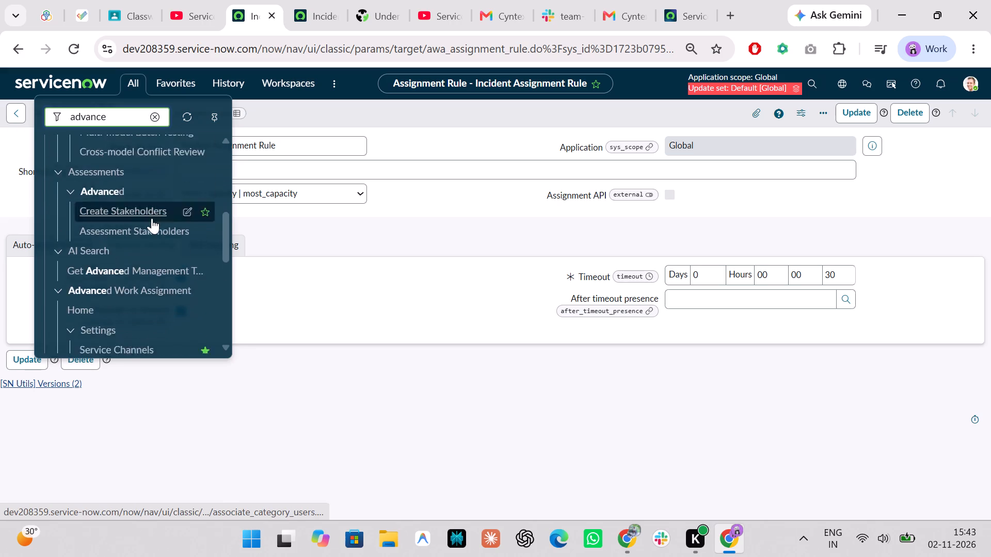
scroll(152, 218, "down", 3)
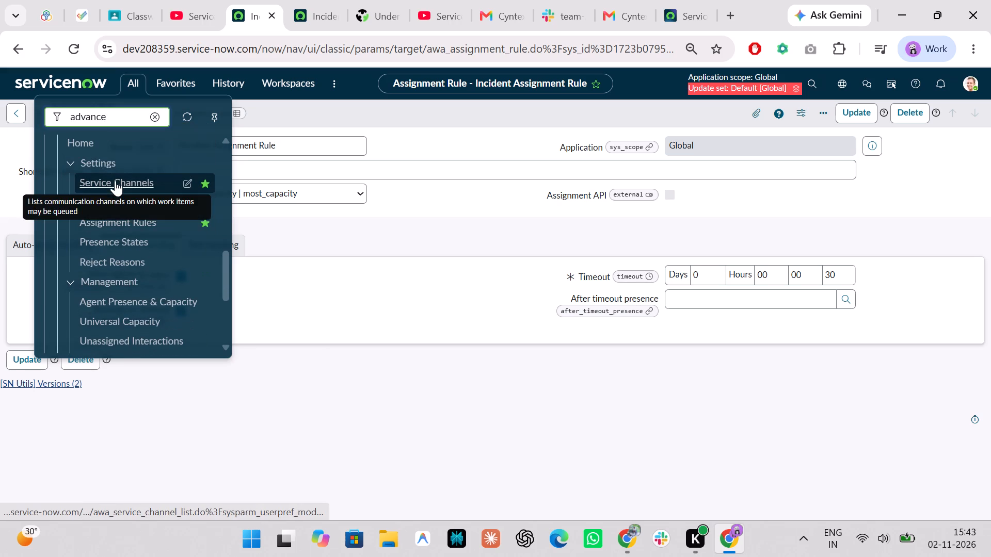
left_click(115, 181, "ctrl")
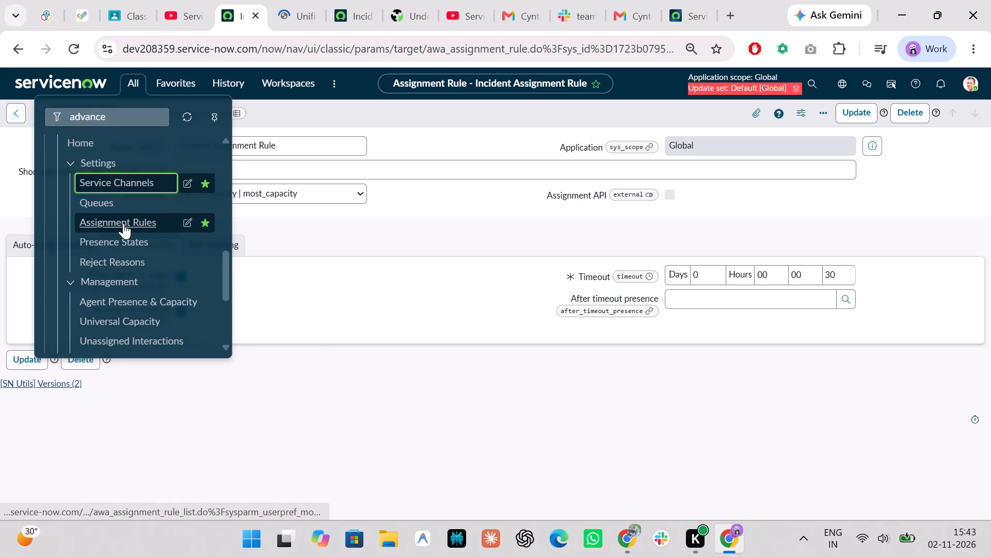
left_click(123, 223, "ctrl")
left_click_drag(332, 239, 337, 255)
left_click(337, 255)
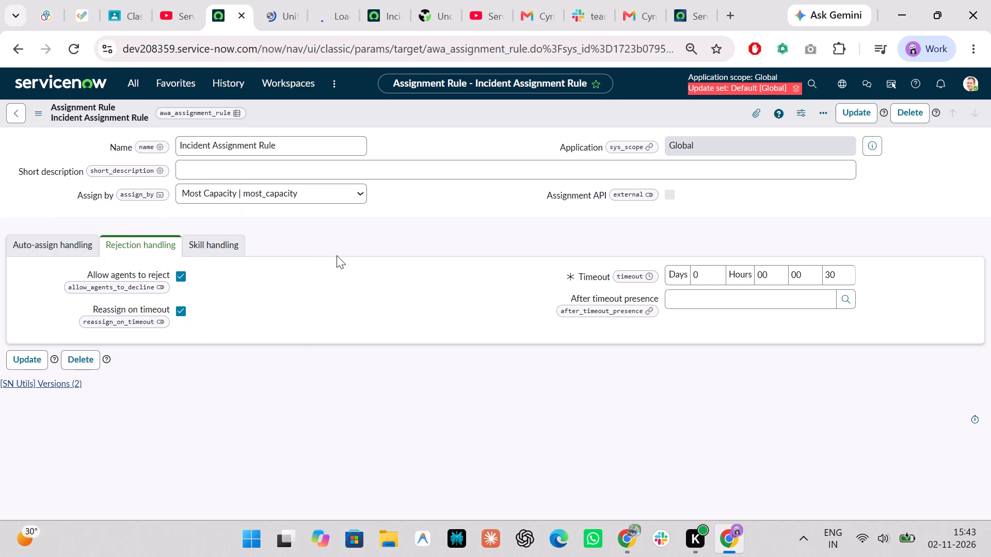
left_click(283, 0)
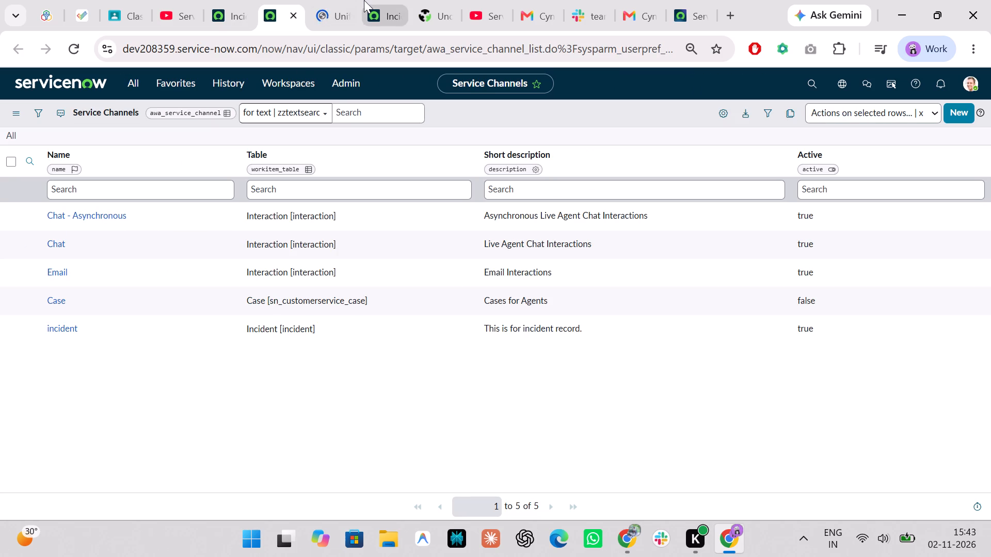
Open the incident service channel from the Service Channels list and close the Assignment Rules tab.
left_click(55, 329)
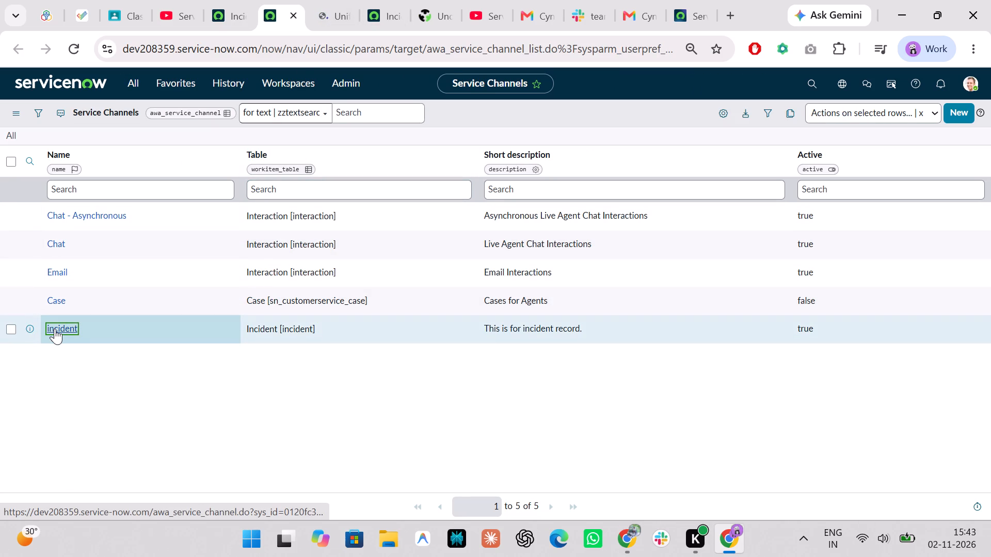
left_click(335, 0)
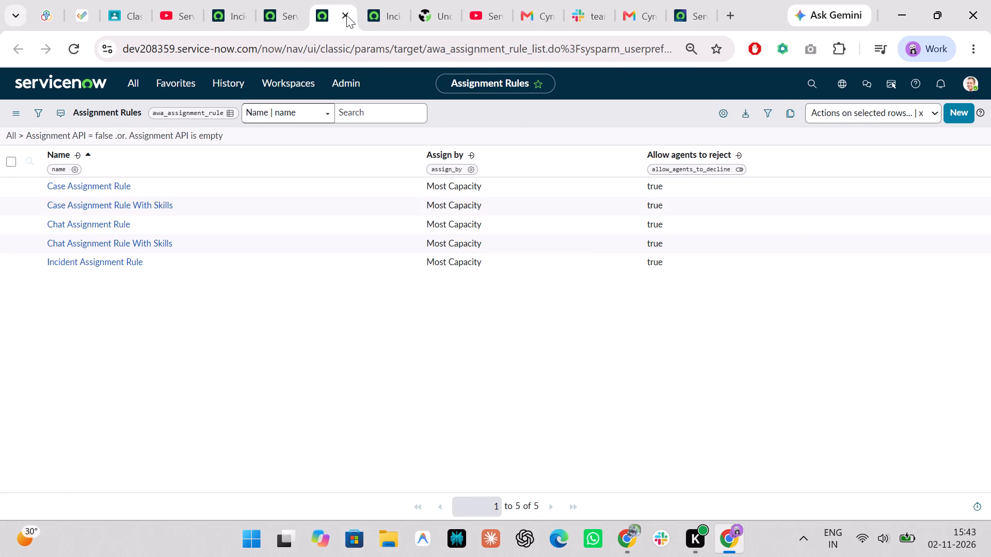
left_click(346, 15)
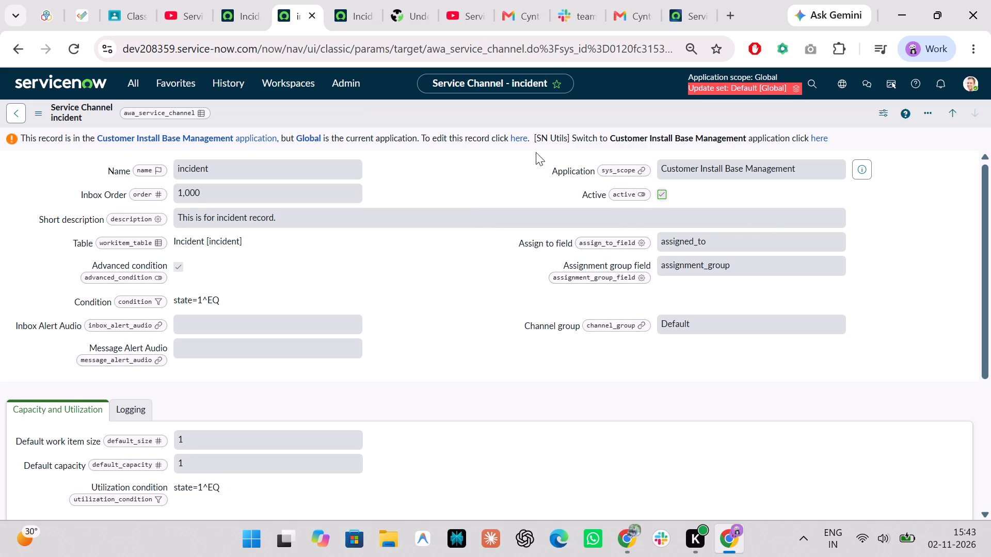
Try to unlock the incident channel for editing, go back to the Service Channels list and open that channel in a separate tab.
left_click(514, 138)
scroll(489, 246, "right", 8)
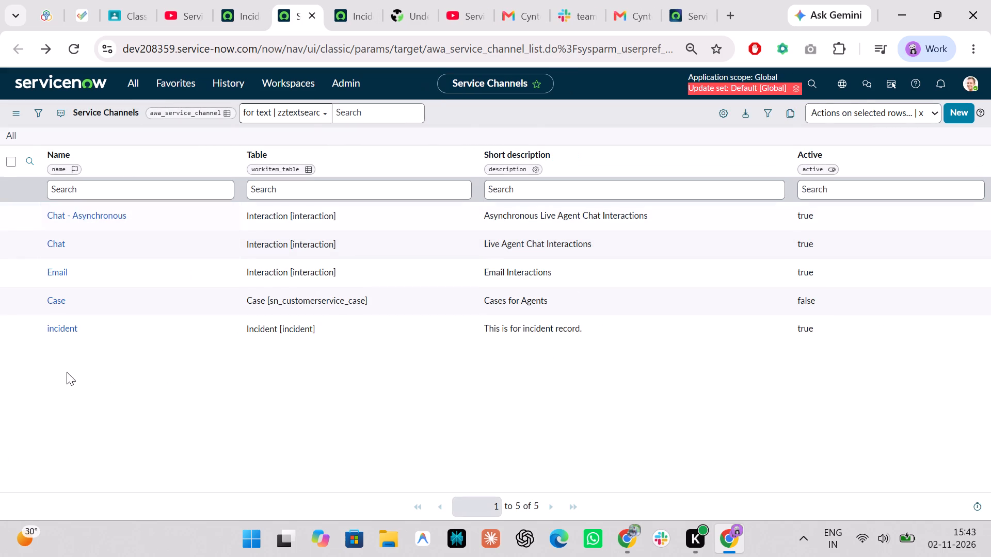
left_click(65, 323, "ctrl")
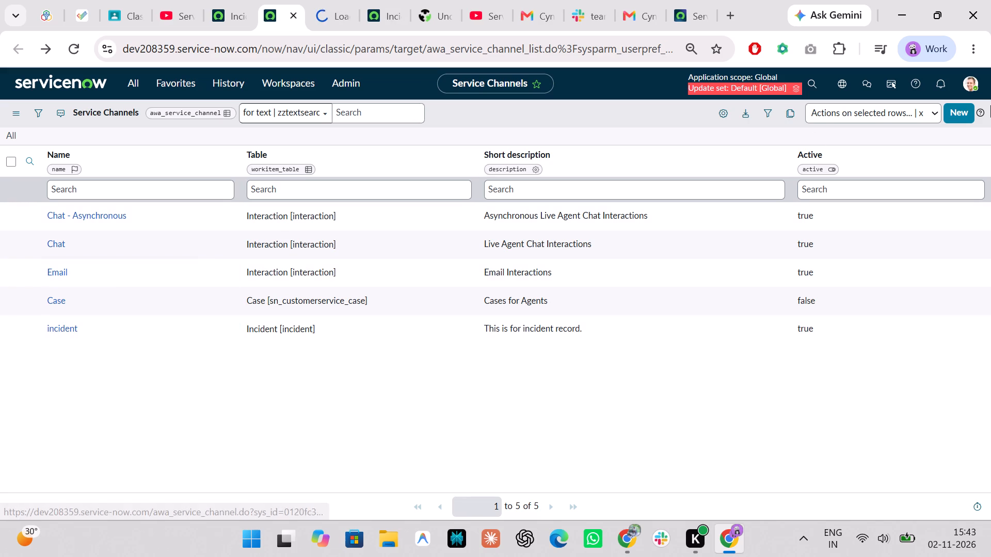
Start a new service channel named incident with inbox order 1,000, short description "Incident" and table Incident [incident].
left_click(963, 112)
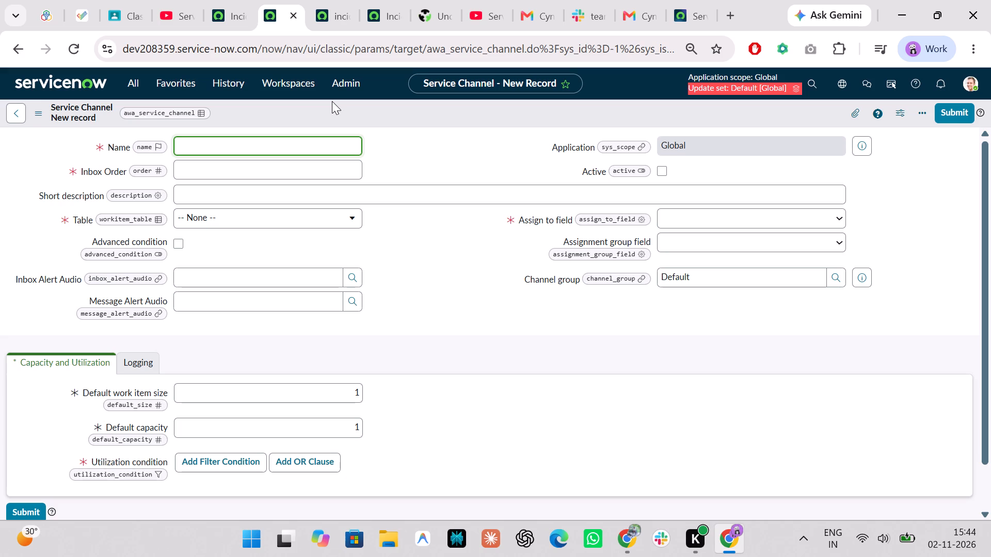
type("incident")
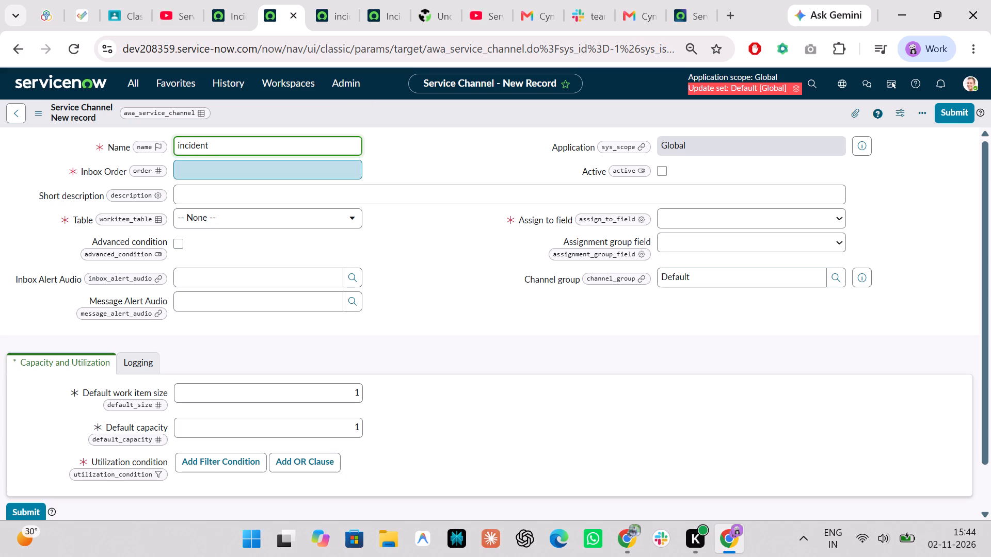
left_click(247, 171)
left_click(225, 202)
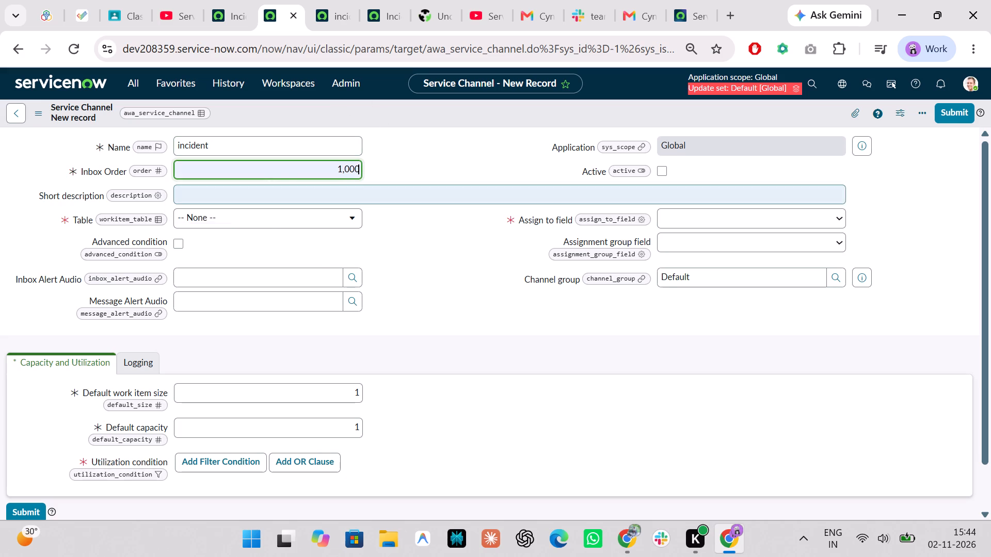
left_click(312, 189)
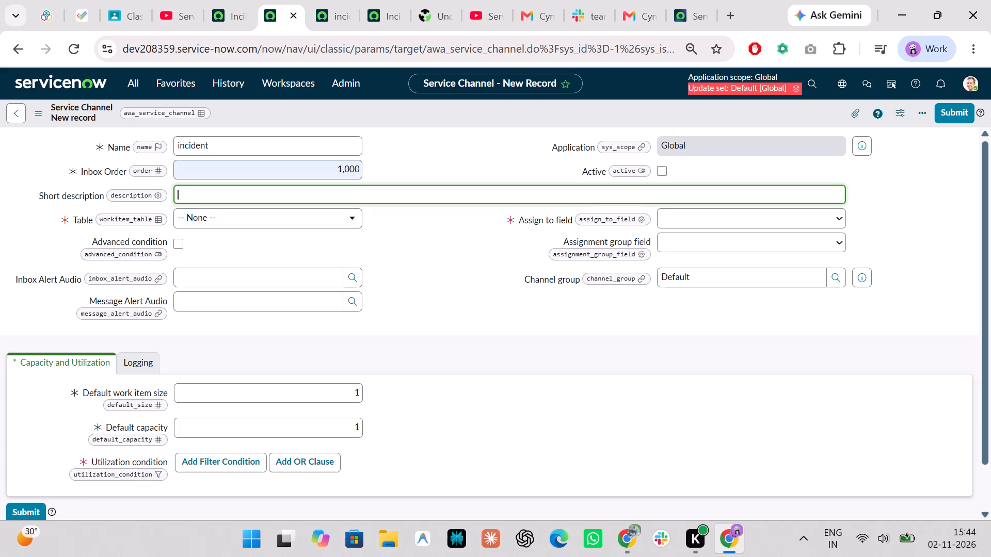
type("Incident")
left_click(284, 224)
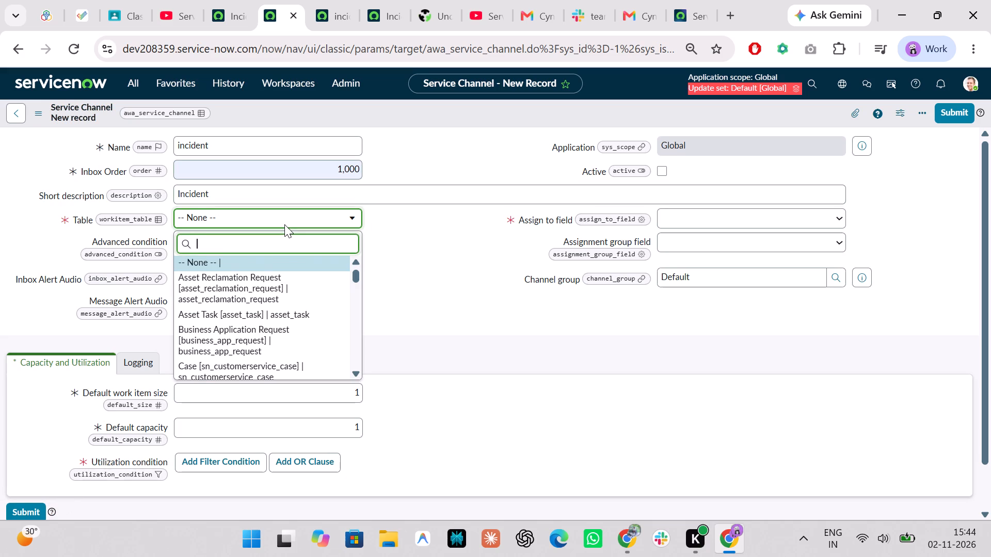
type("incide")
key("Return")
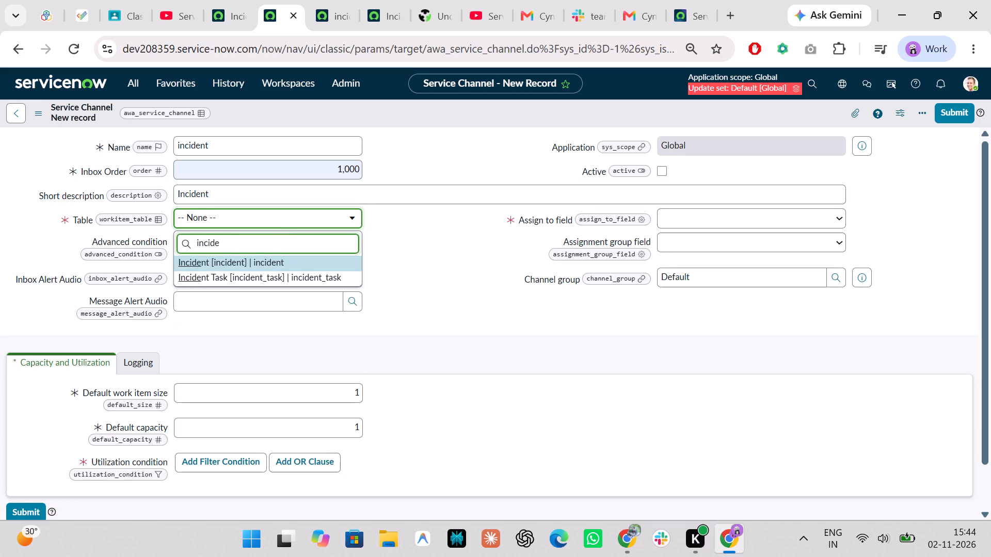
Switch the existing incident channel to editing in its own application and compare its settings with the new service channel form.
left_click(343, 0)
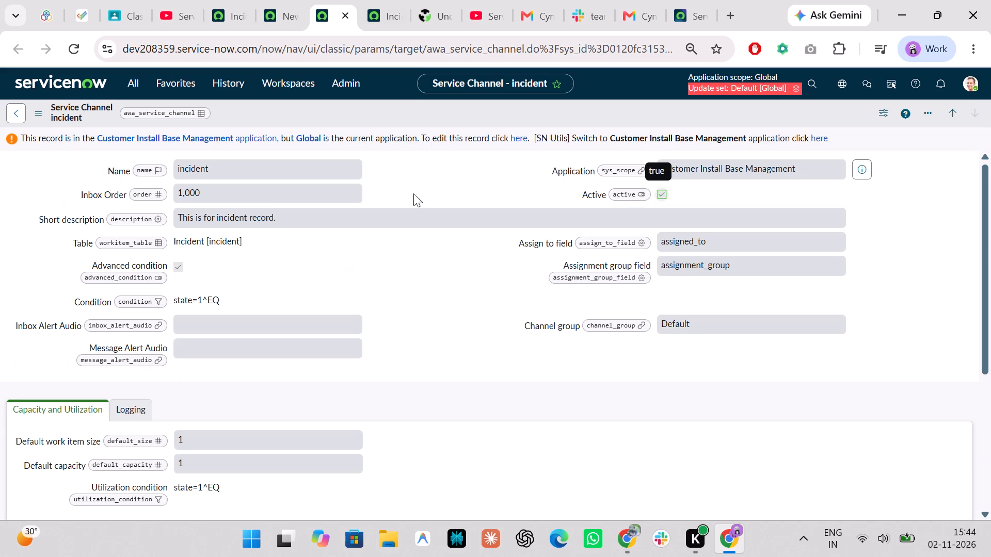
left_click(523, 139)
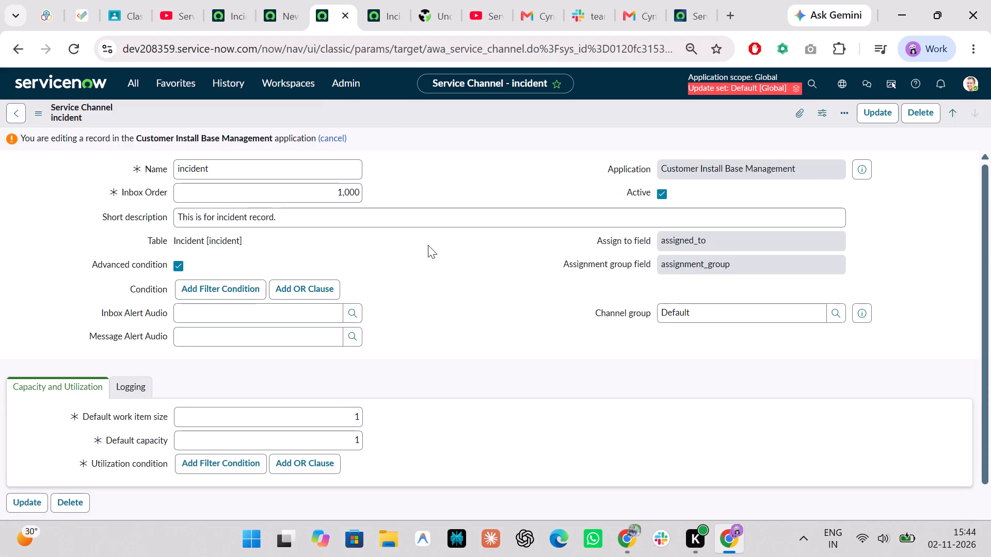
left_click(283, 0)
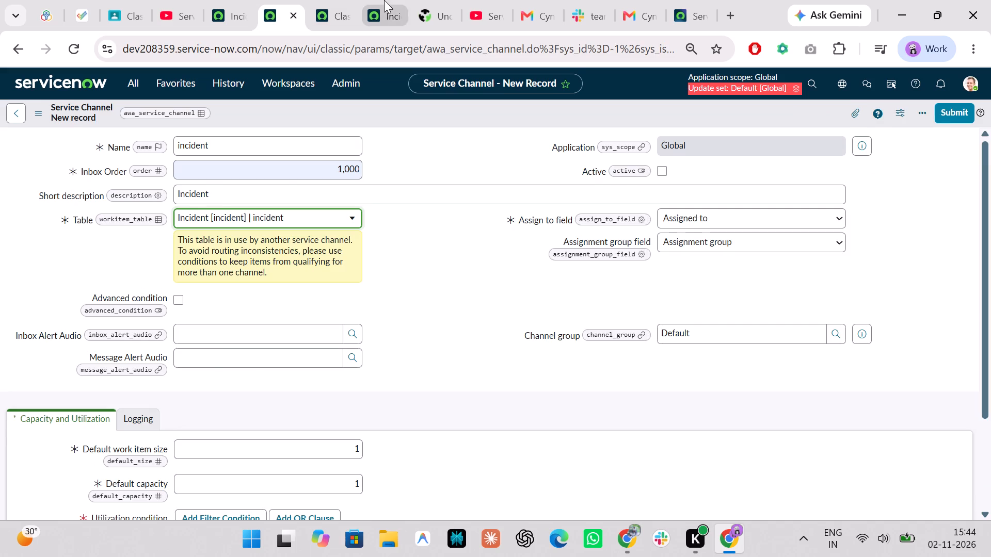
left_click(384, 0)
left_click(259, 0)
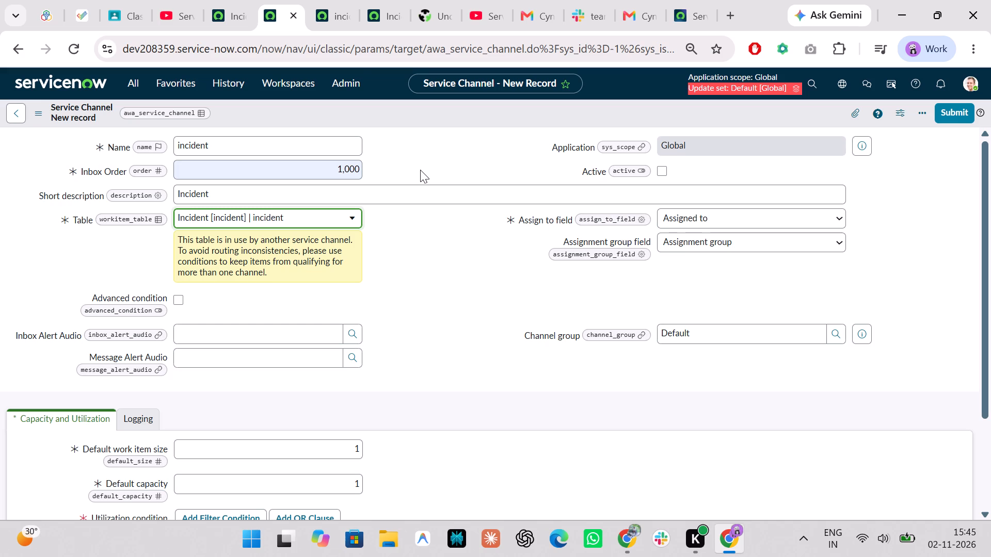
left_click(318, 0)
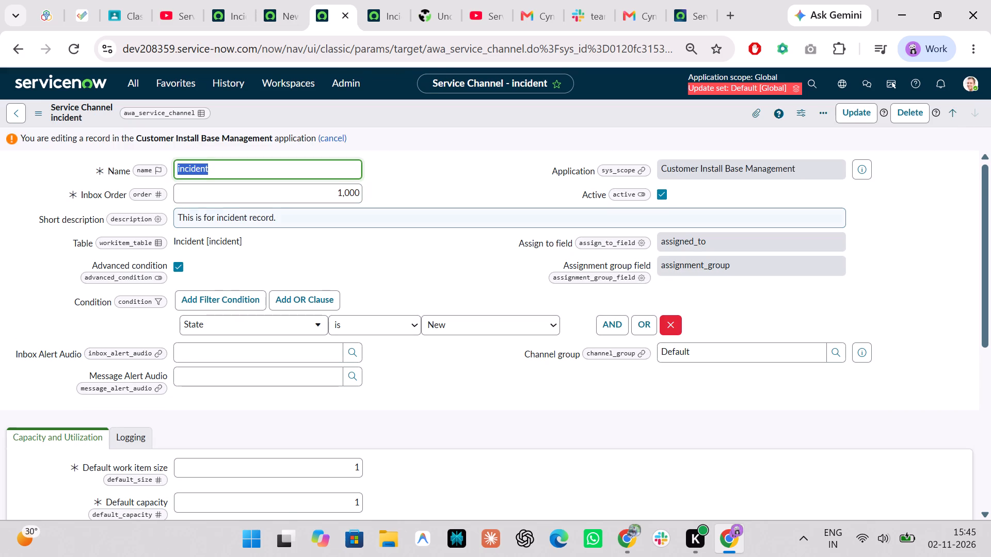
left_click(274, 0)
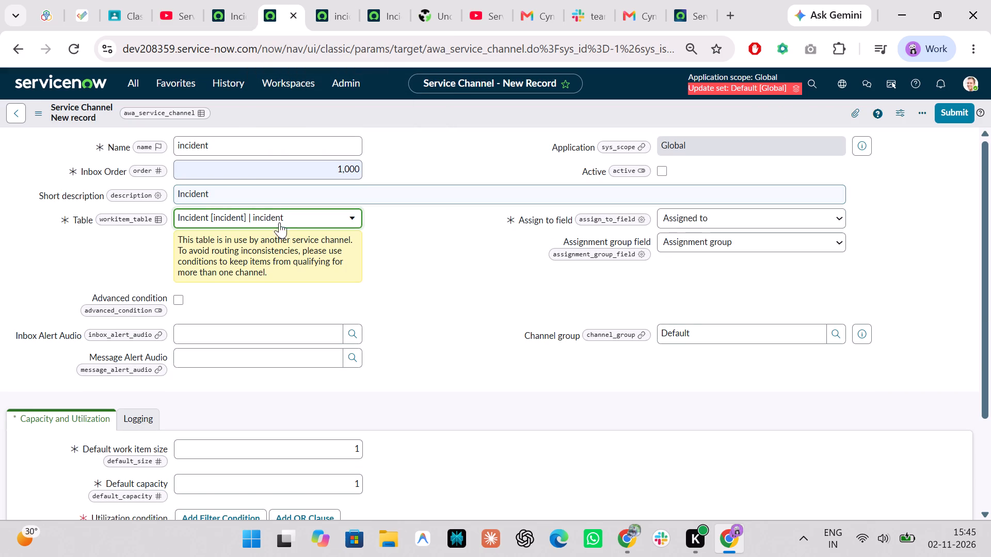
Enable the advanced condition on the new service channel and set it to State is New.
left_click(175, 295)
left_click(233, 352)
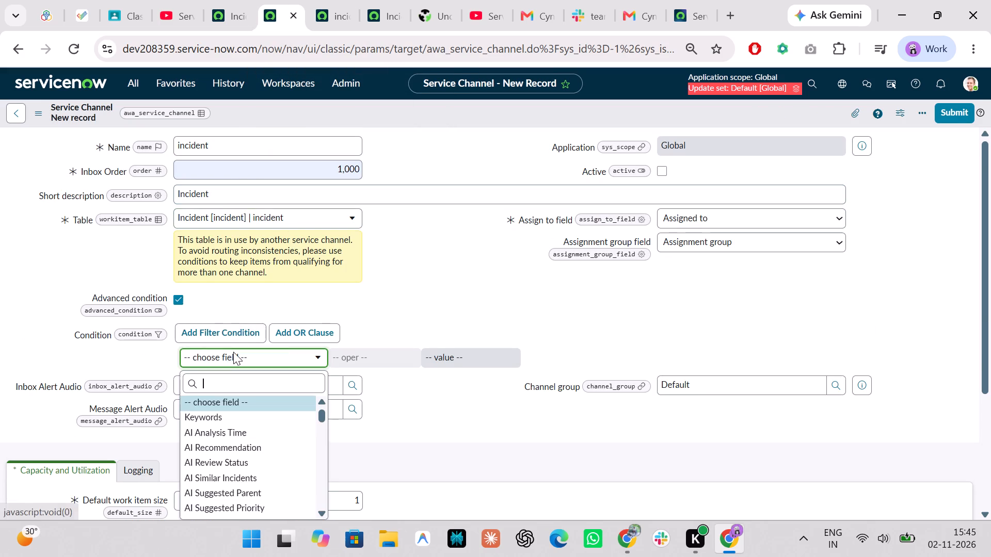
type("st")
type("at")
key("Down")
key("Down")
key("Down")
key("Return")
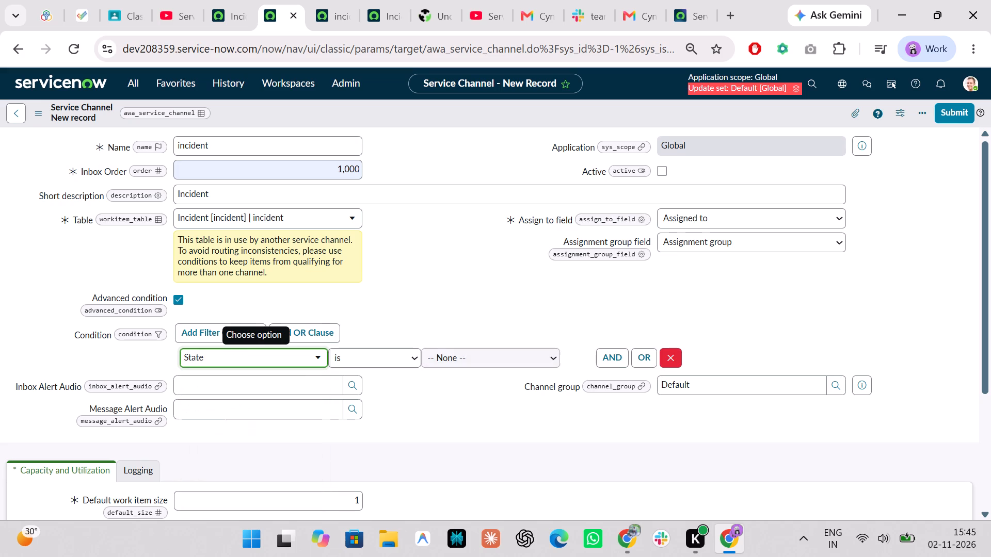
left_click(478, 359)
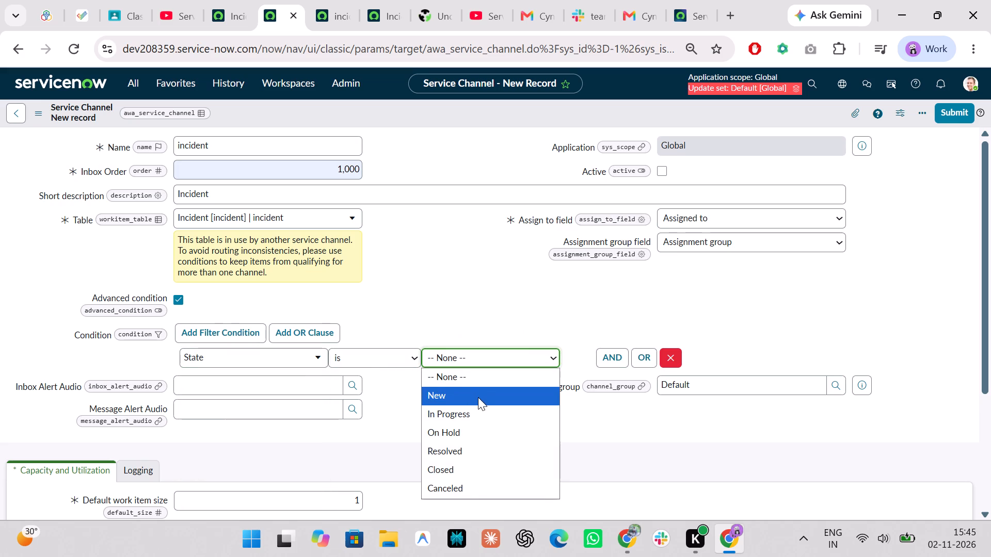
left_click(478, 397)
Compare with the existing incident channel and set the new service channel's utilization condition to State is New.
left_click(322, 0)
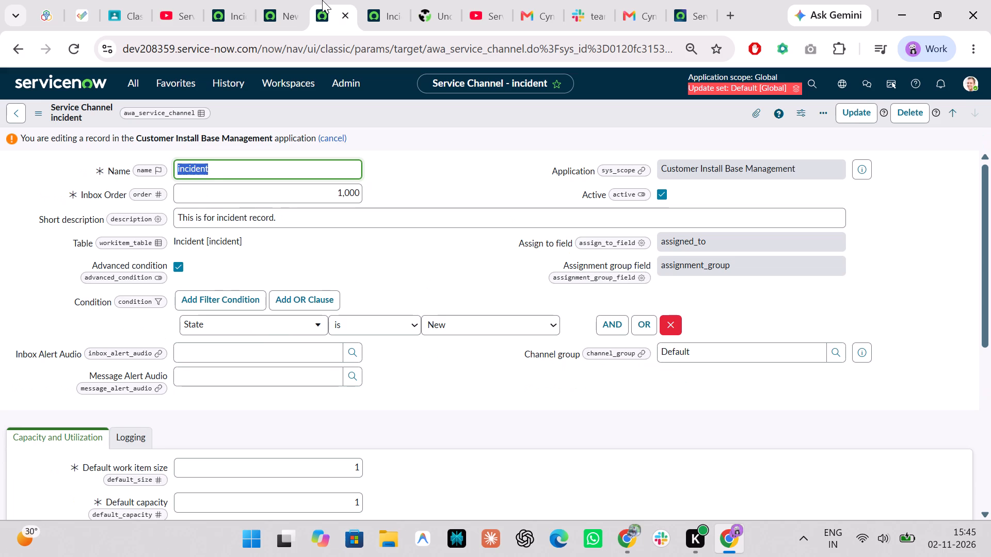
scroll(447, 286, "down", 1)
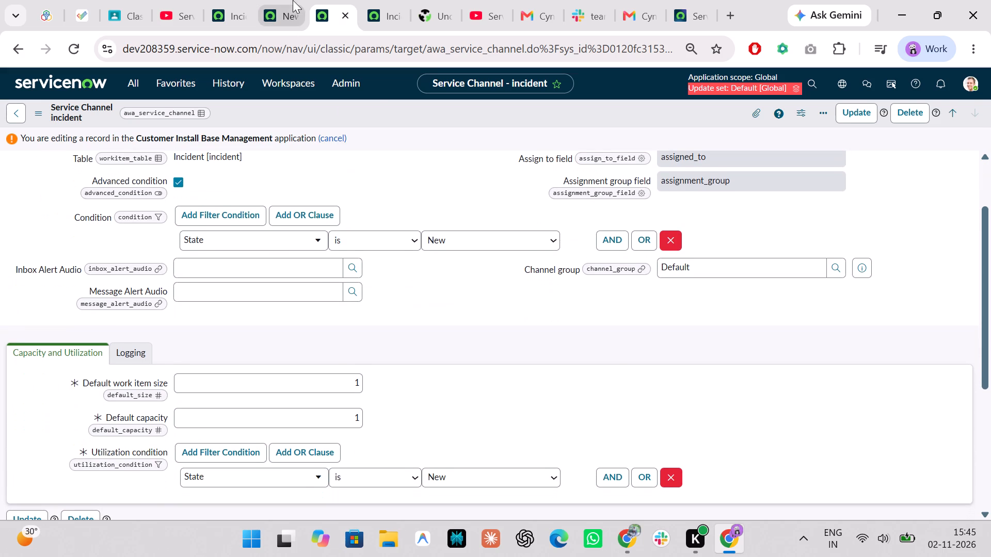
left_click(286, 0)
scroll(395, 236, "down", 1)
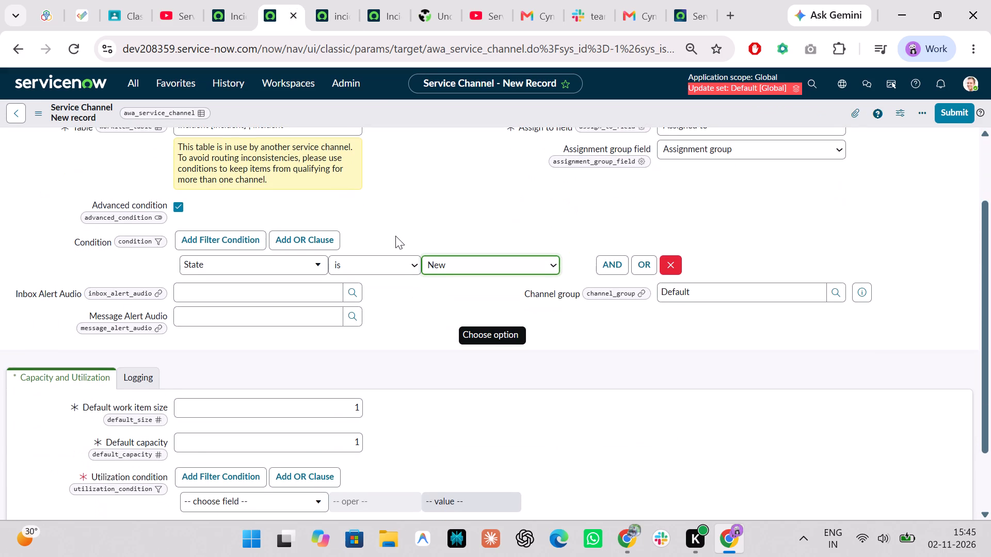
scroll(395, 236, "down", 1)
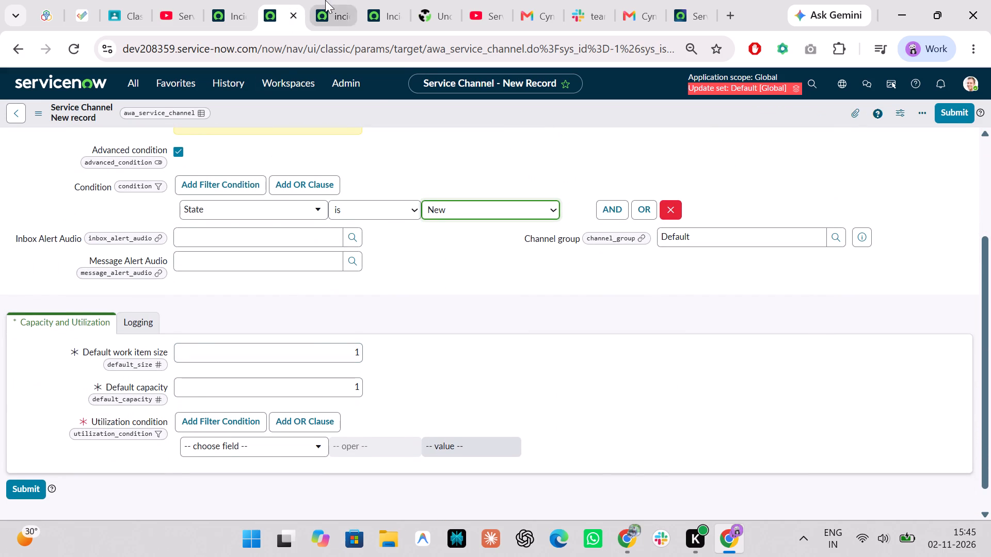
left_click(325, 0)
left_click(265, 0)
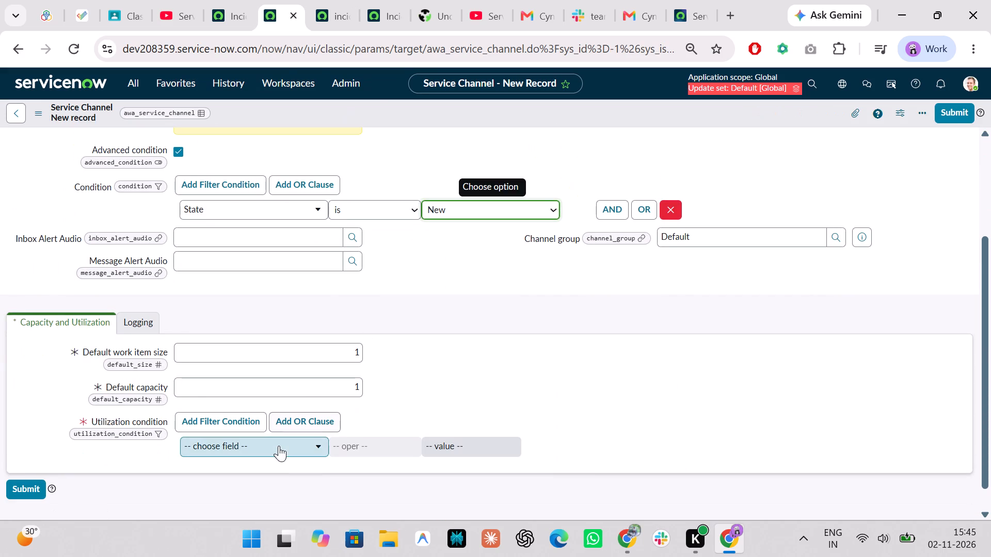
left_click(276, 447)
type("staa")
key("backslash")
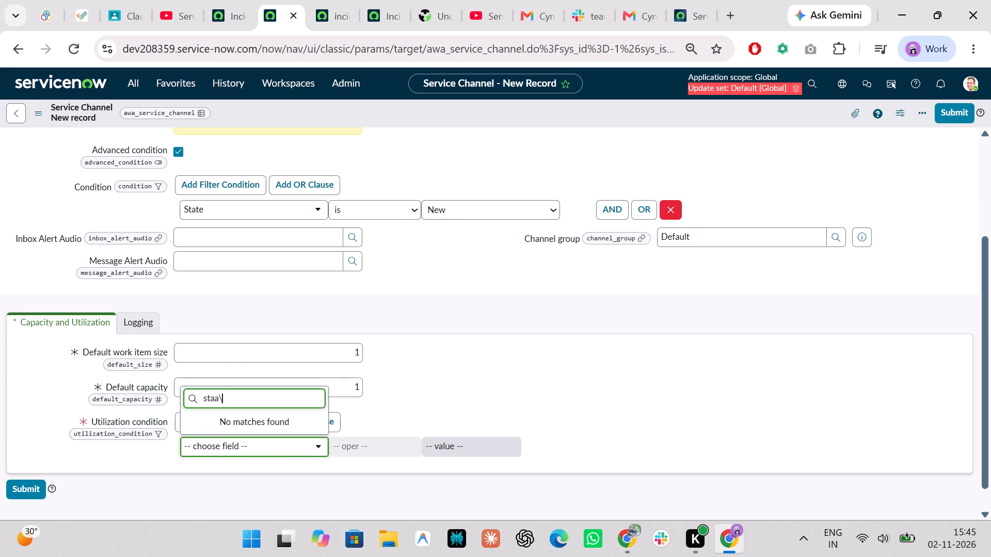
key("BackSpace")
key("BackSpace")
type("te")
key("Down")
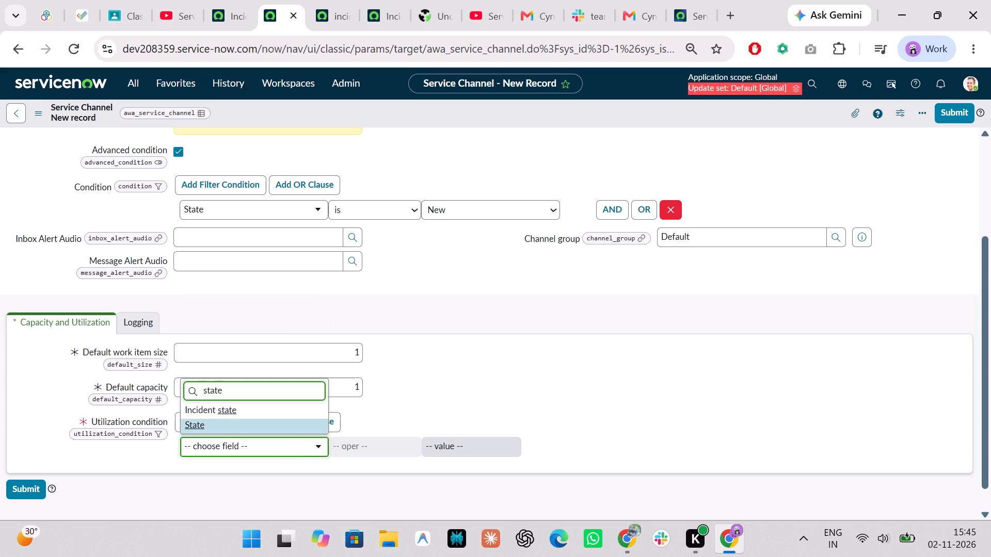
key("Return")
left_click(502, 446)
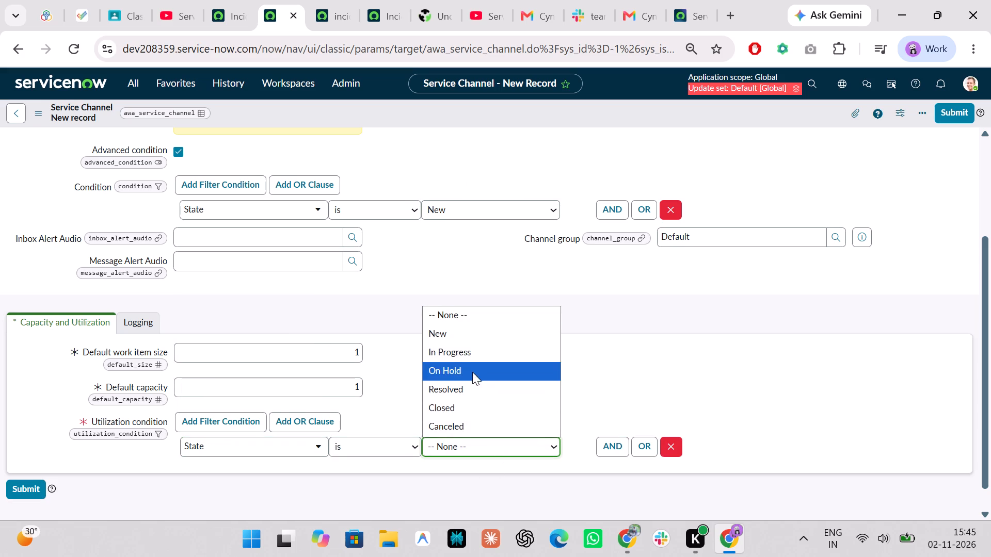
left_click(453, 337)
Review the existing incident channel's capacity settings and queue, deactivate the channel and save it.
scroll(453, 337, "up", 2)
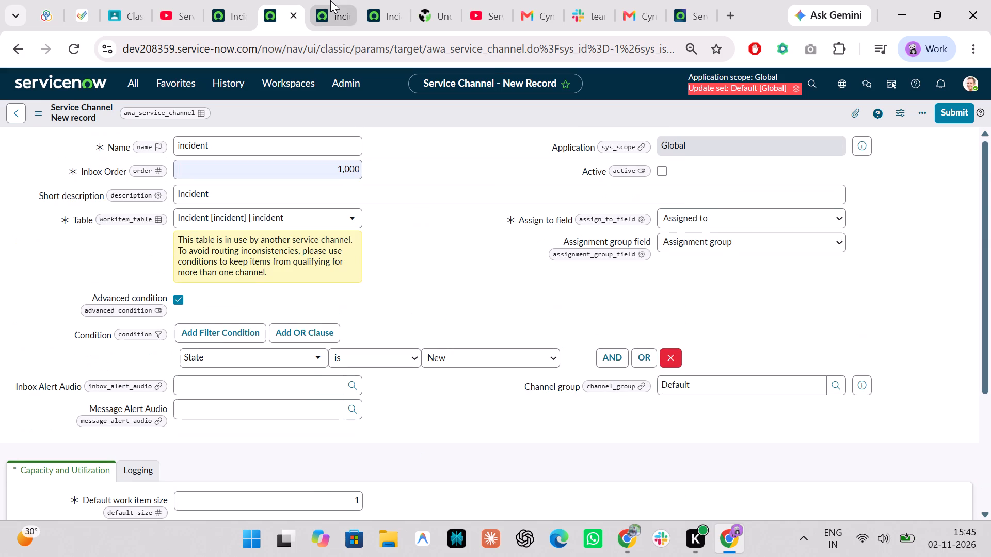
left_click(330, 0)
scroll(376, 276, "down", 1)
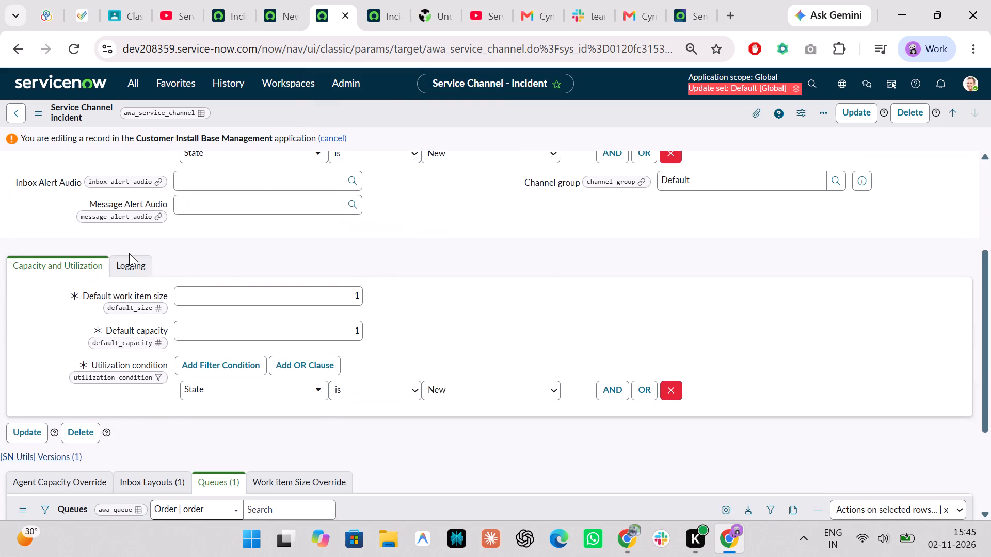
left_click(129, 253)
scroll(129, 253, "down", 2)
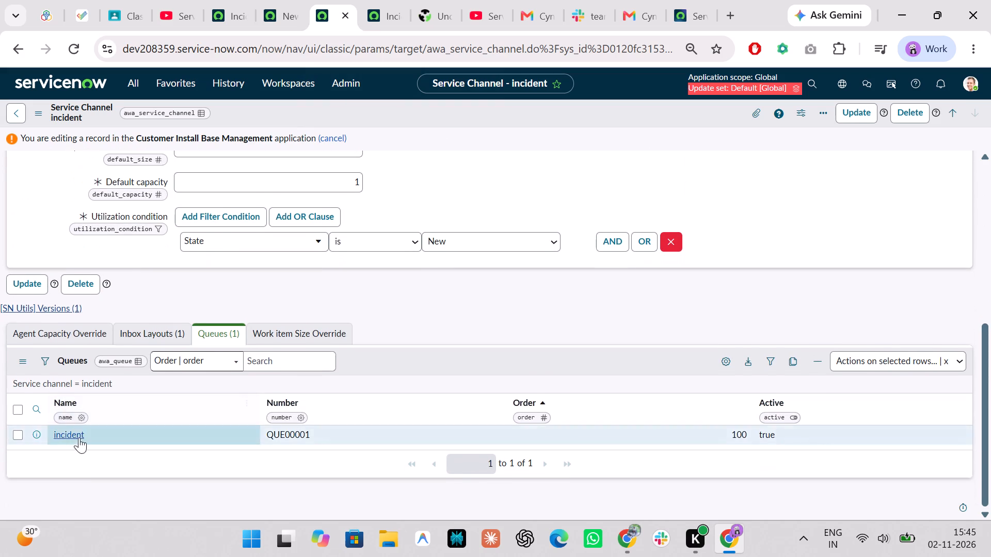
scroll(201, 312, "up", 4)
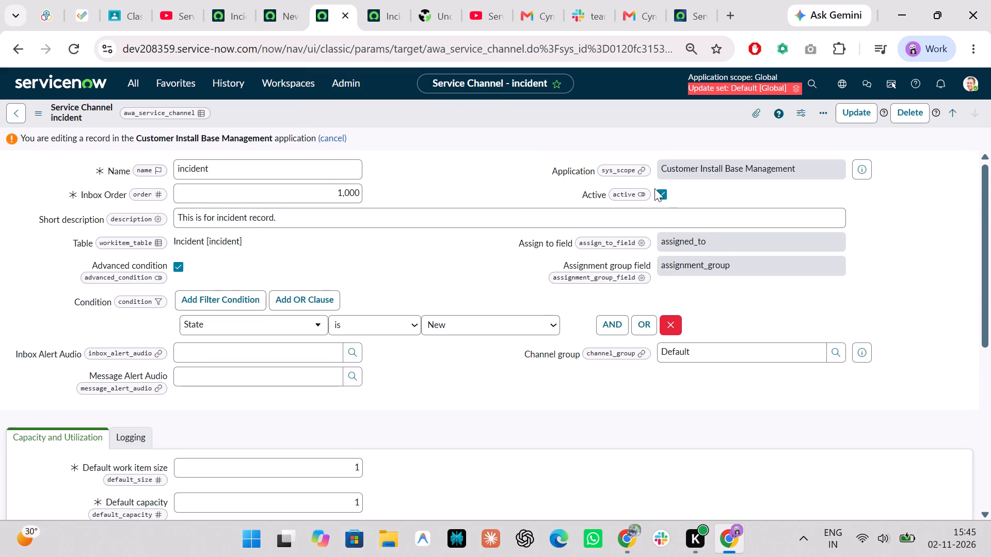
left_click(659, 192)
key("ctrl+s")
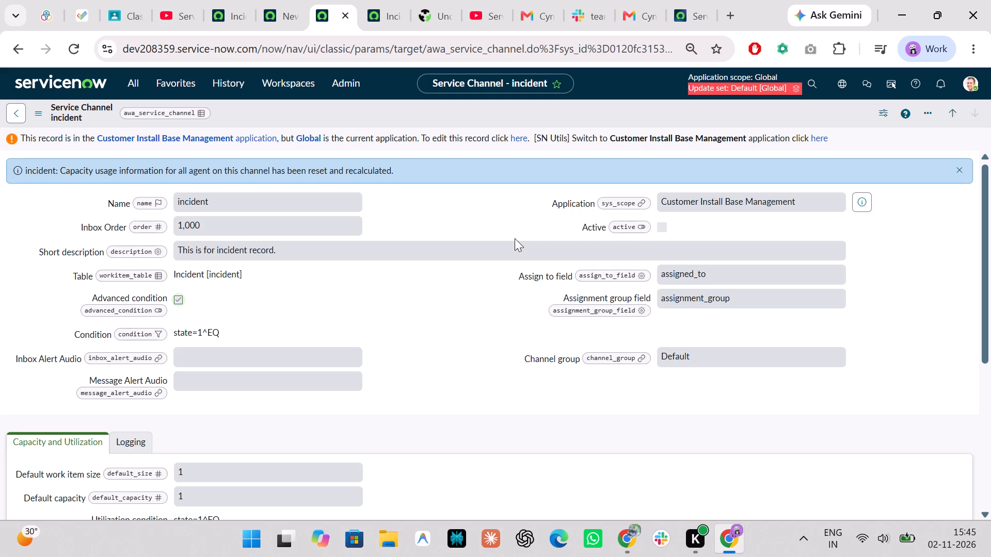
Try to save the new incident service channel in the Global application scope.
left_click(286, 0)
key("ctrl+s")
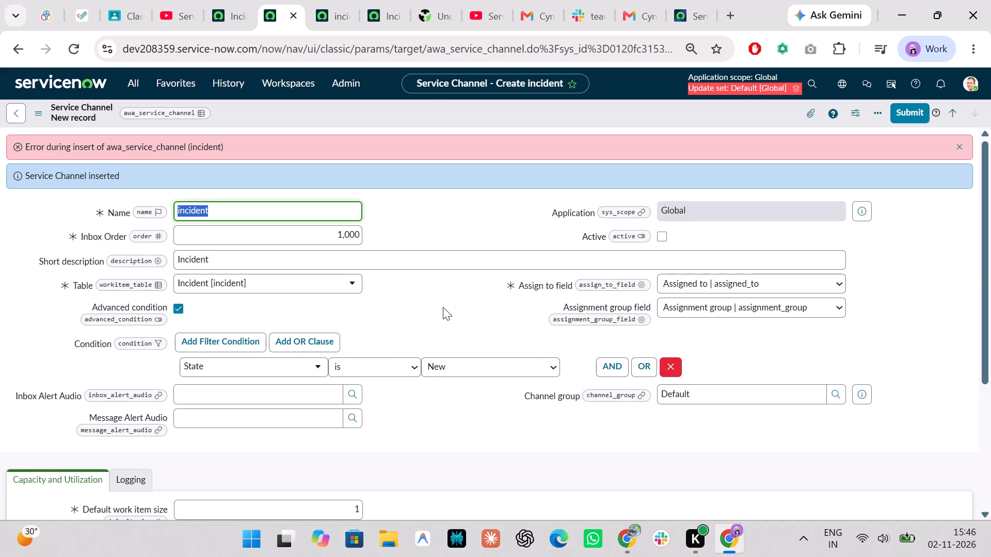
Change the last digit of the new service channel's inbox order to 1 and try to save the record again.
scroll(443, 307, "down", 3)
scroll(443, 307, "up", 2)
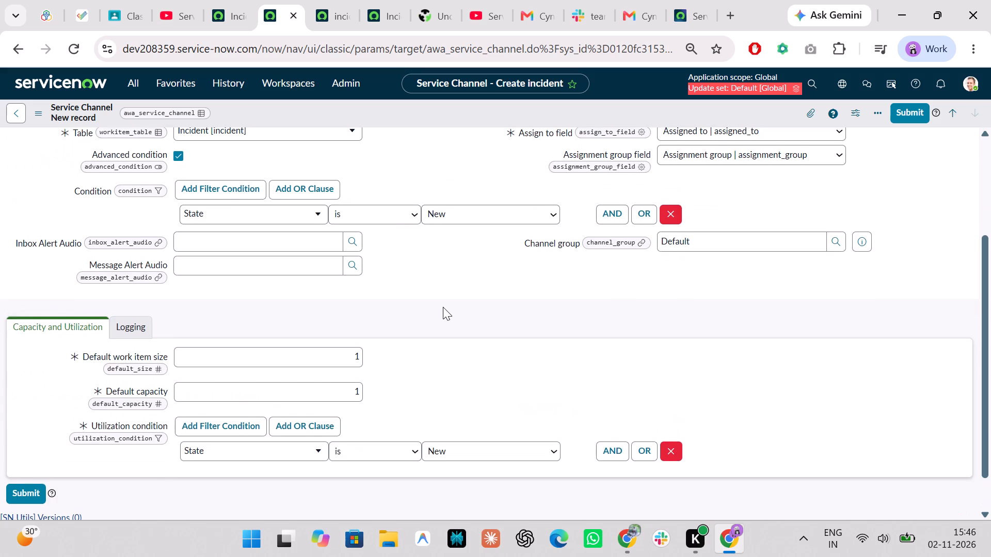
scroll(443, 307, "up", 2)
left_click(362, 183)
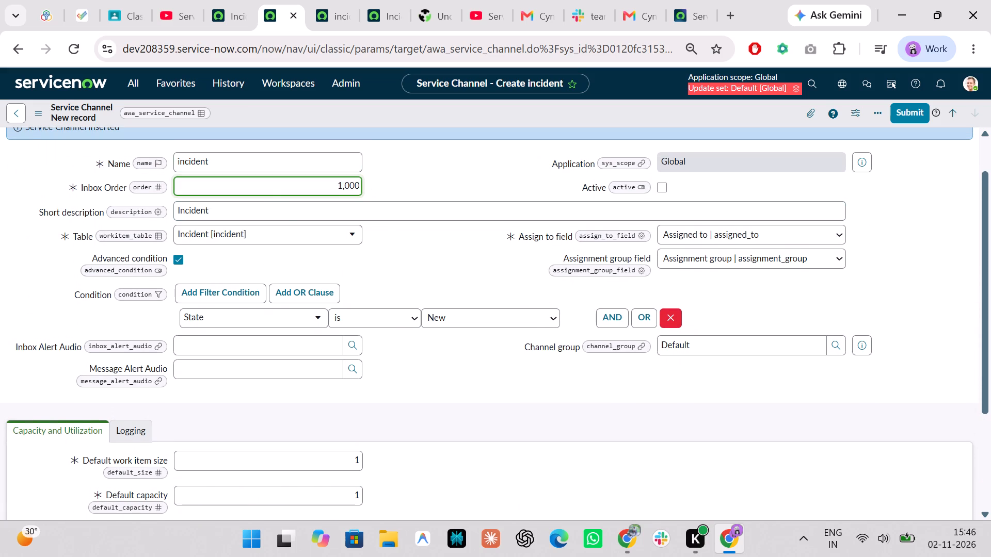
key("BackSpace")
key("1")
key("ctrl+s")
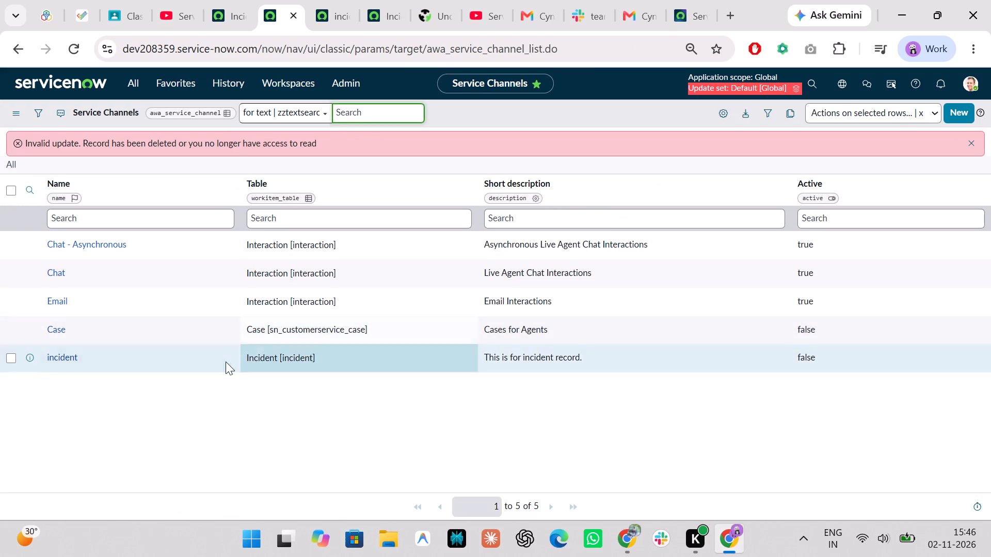
Open the listed incident service channel and examine the existing channel's inbox layouts and its incident queue record.
left_click(55, 356)
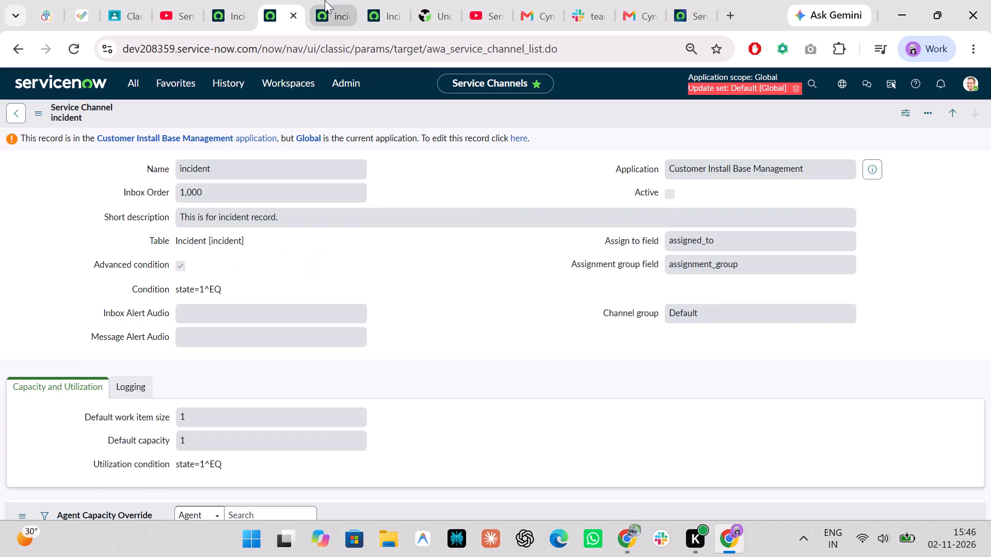
left_click(325, 0)
left_click(285, 0)
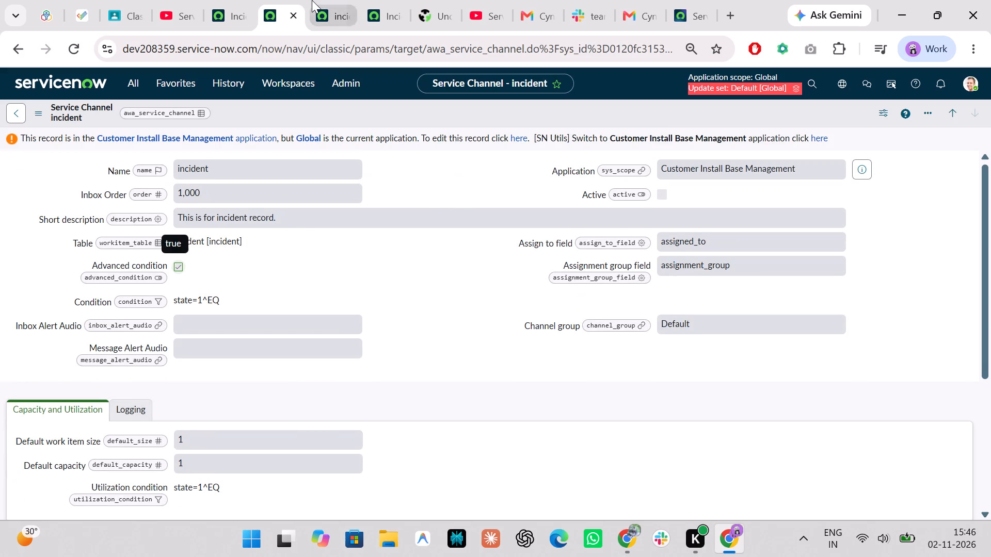
left_click(312, 0)
scroll(323, 305, "down", 4)
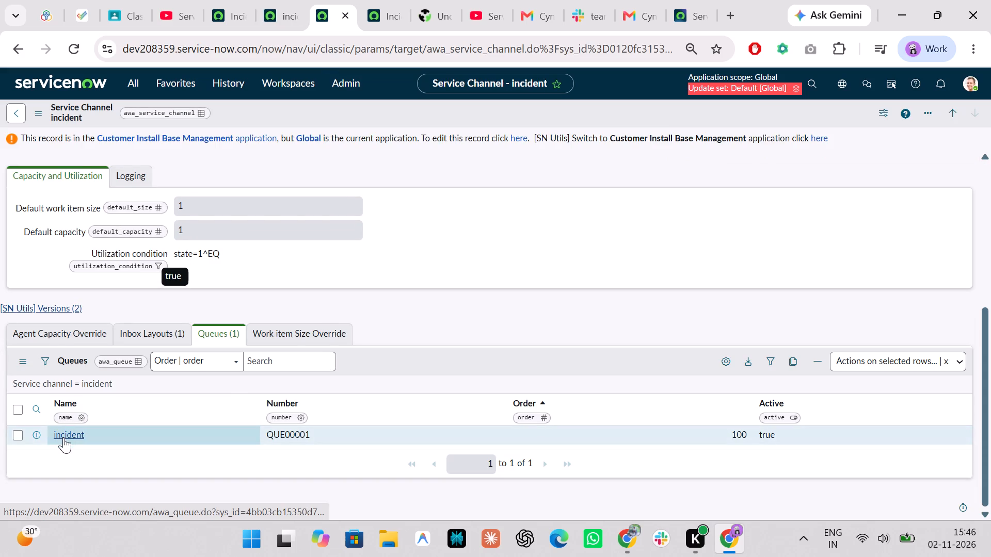
left_click(173, 329)
left_click(211, 329)
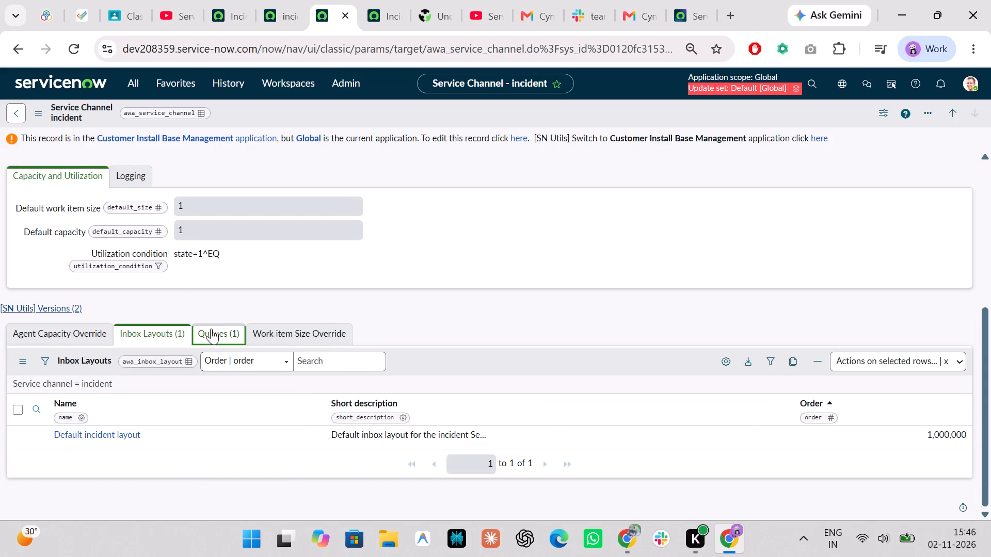
left_click(71, 428, "ctrl")
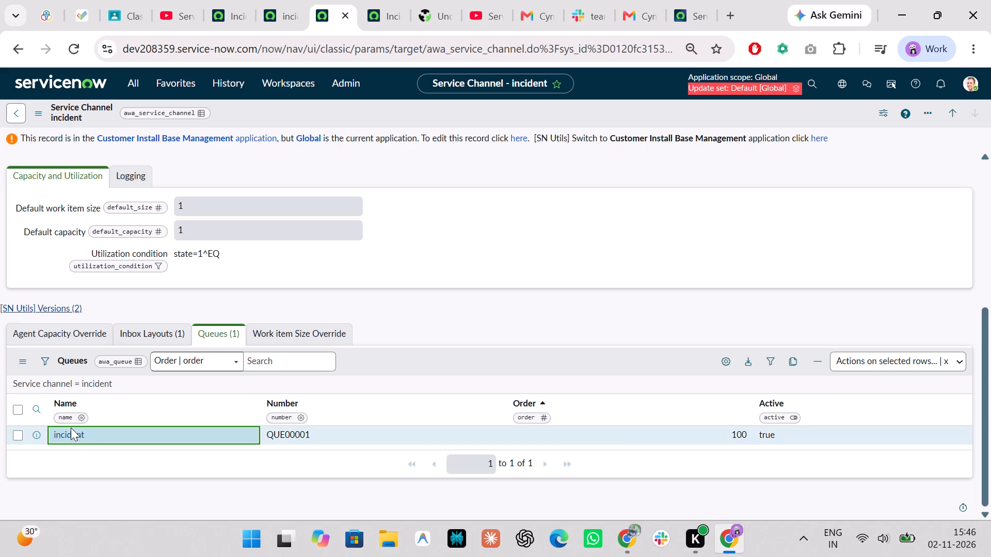
left_click(74, 436, "ctrl")
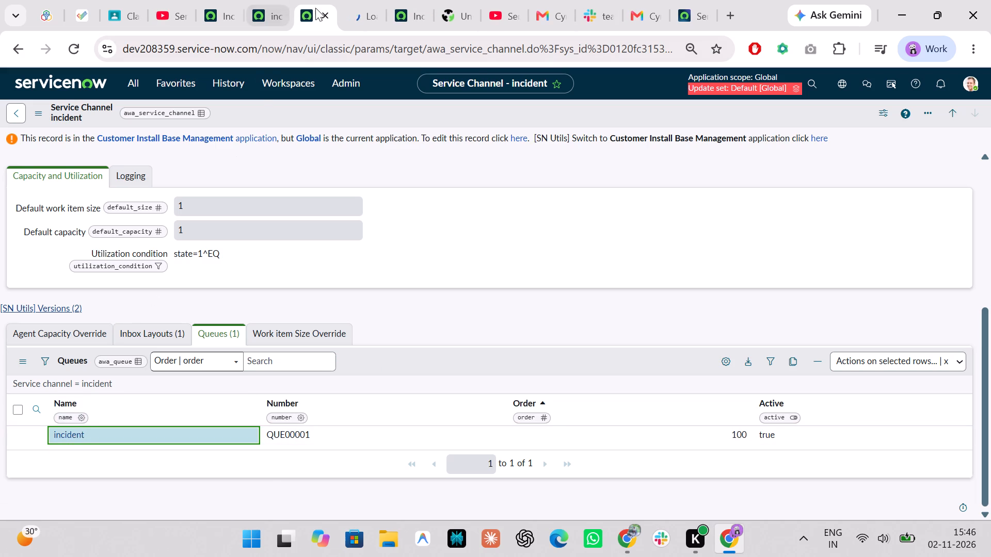
scroll(355, 176, "up", 5)
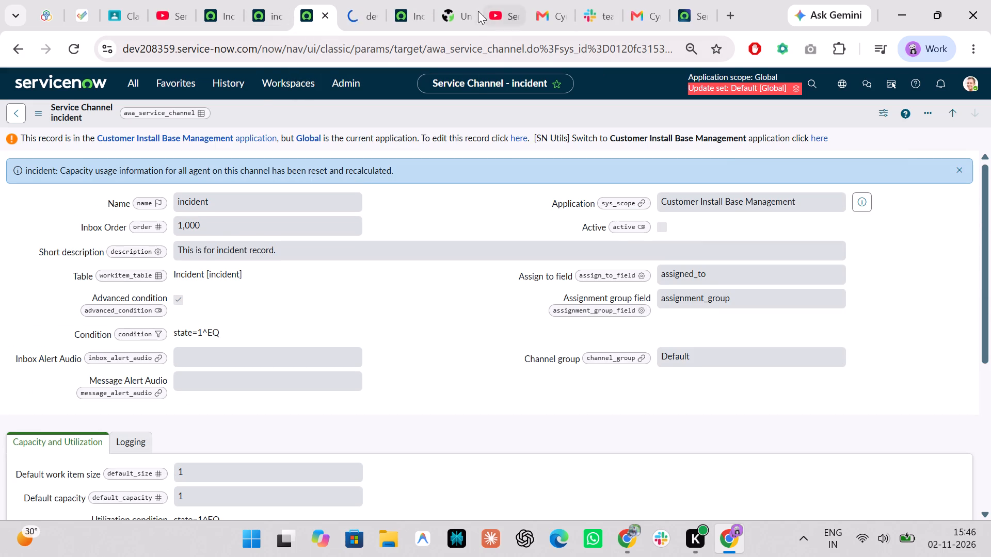
left_click(352, 0)
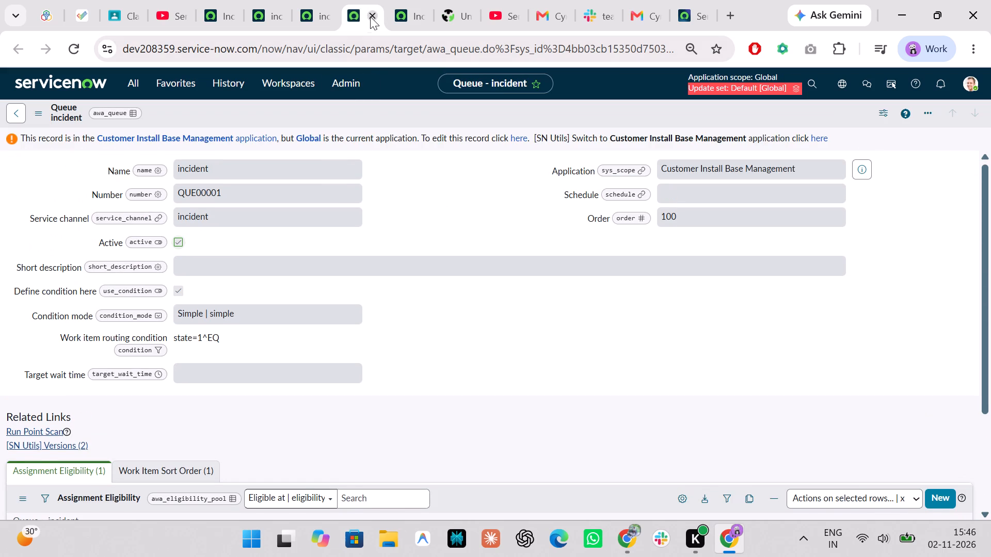
left_click(370, 14)
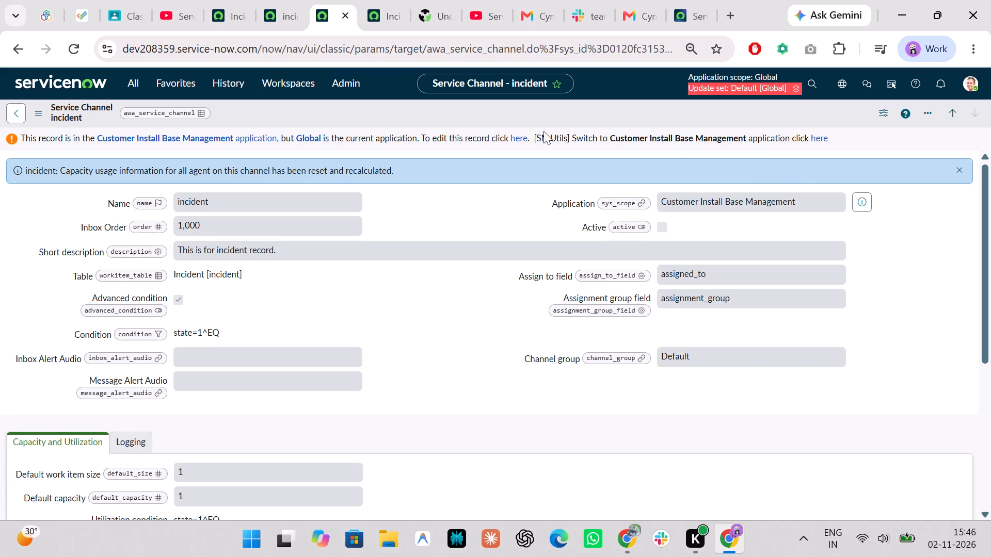
Switch the existing incident service channel to editing in its own application and delete it together with its related records.
left_click(522, 138)
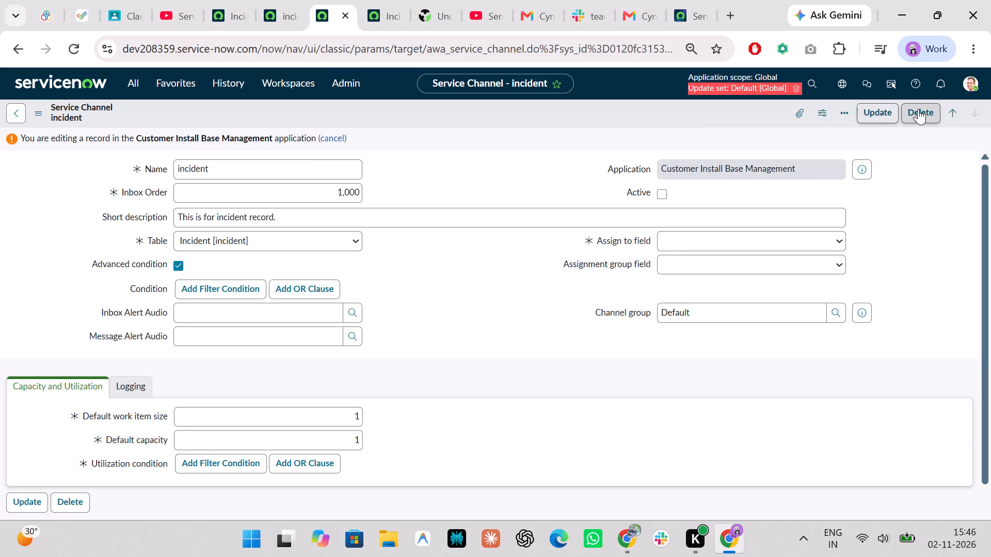
left_click(918, 109)
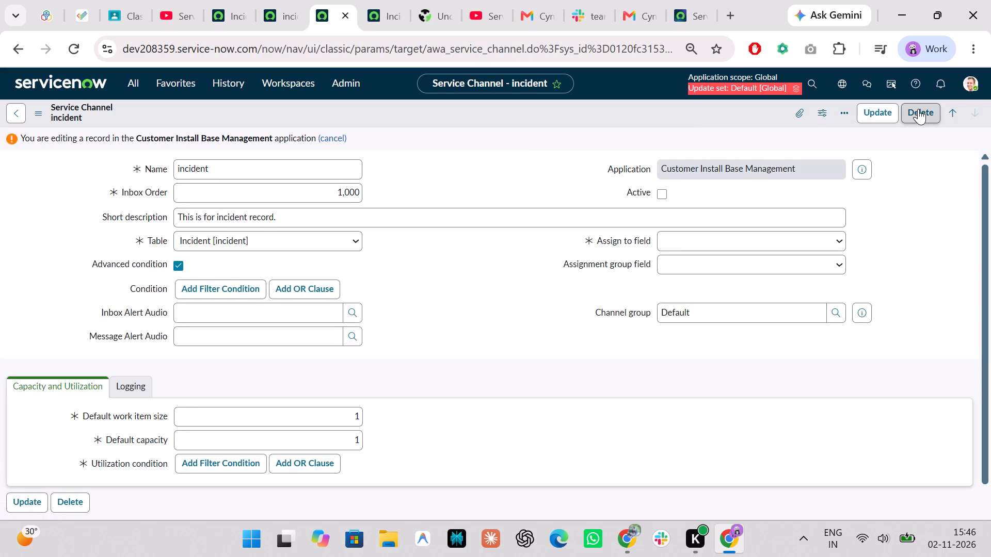
left_click(918, 109)
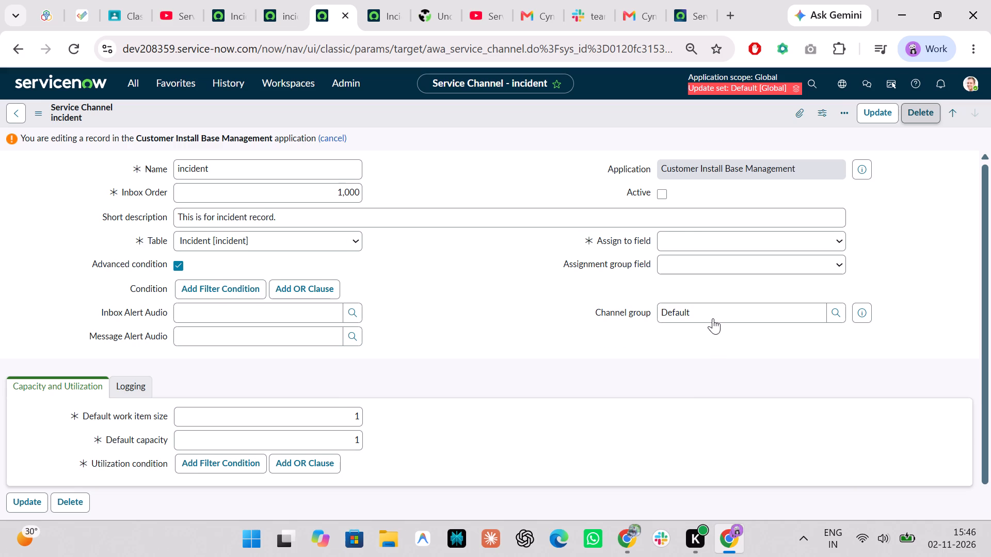
left_click(908, 112)
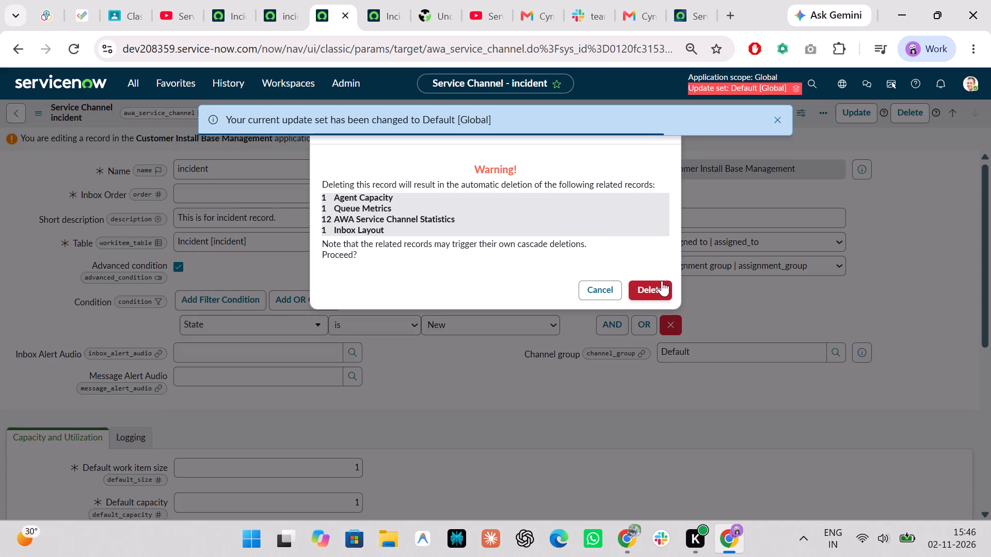
left_click(657, 281)
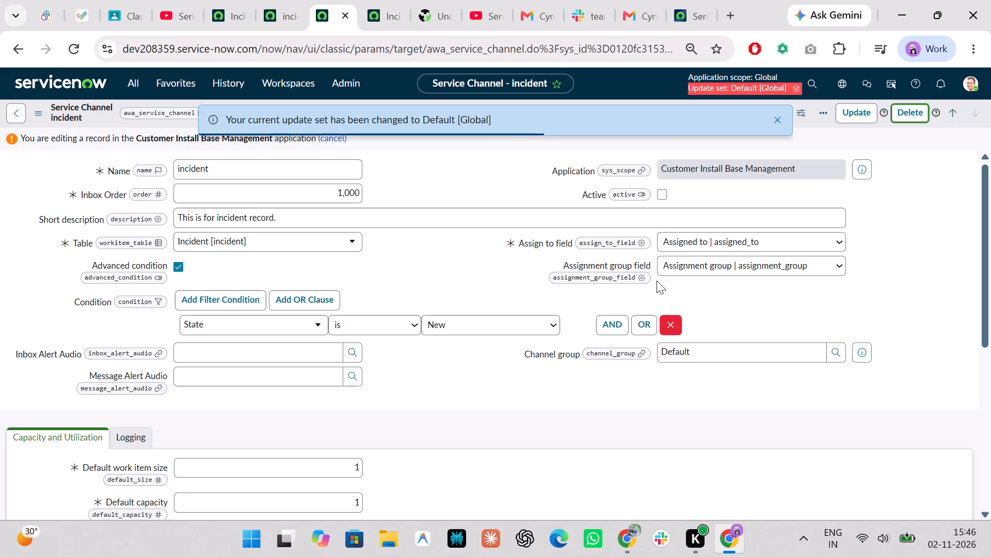
Close the browser tab of the deleted channel and return to the other open incident service channel tab.
left_click(283, 0)
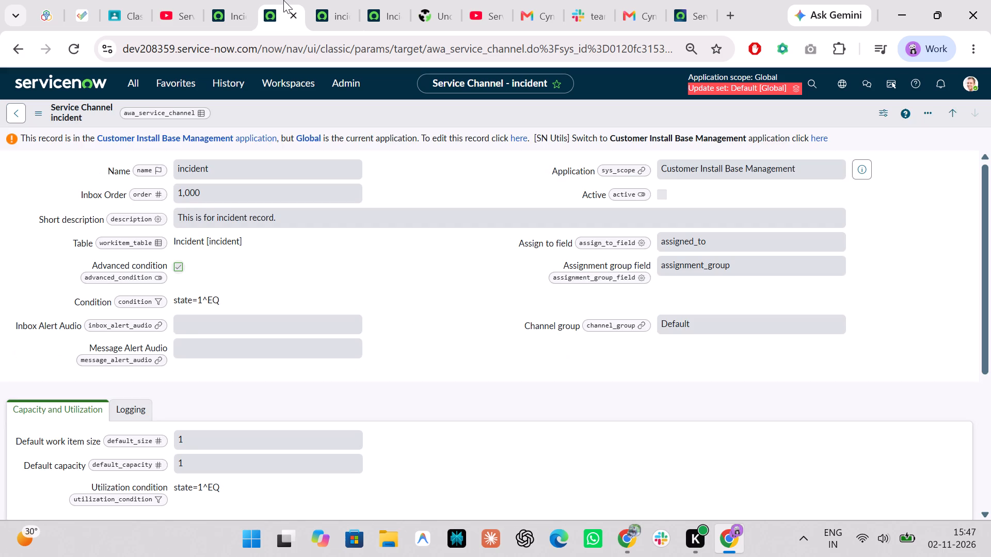
left_click(340, 12)
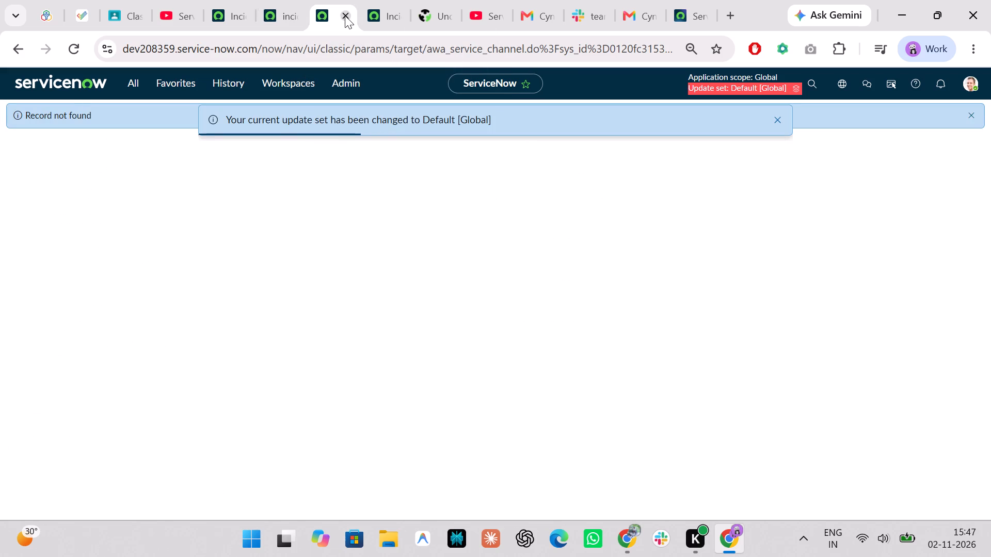
left_click(345, 15)
left_click(293, 0)
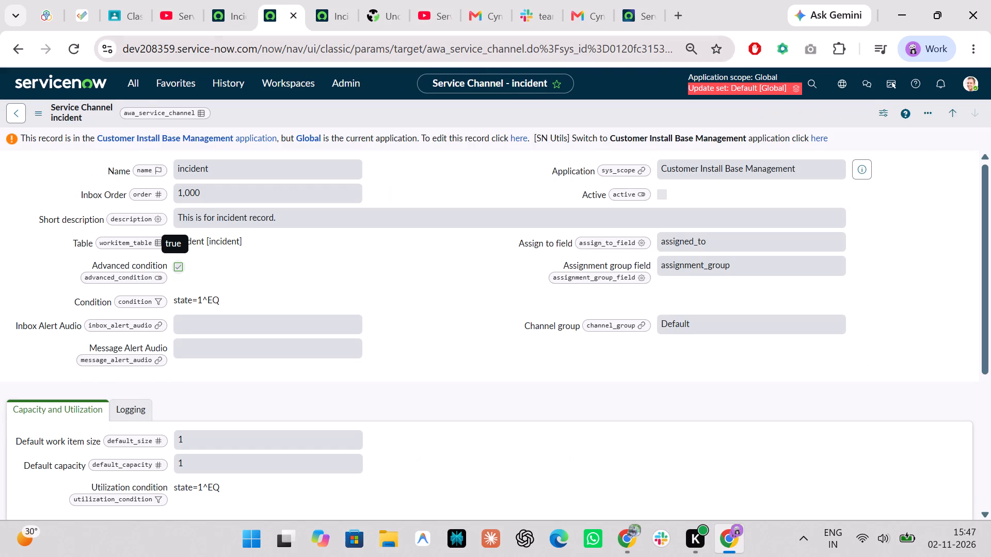
left_click(236, 0)
left_click(267, 0)
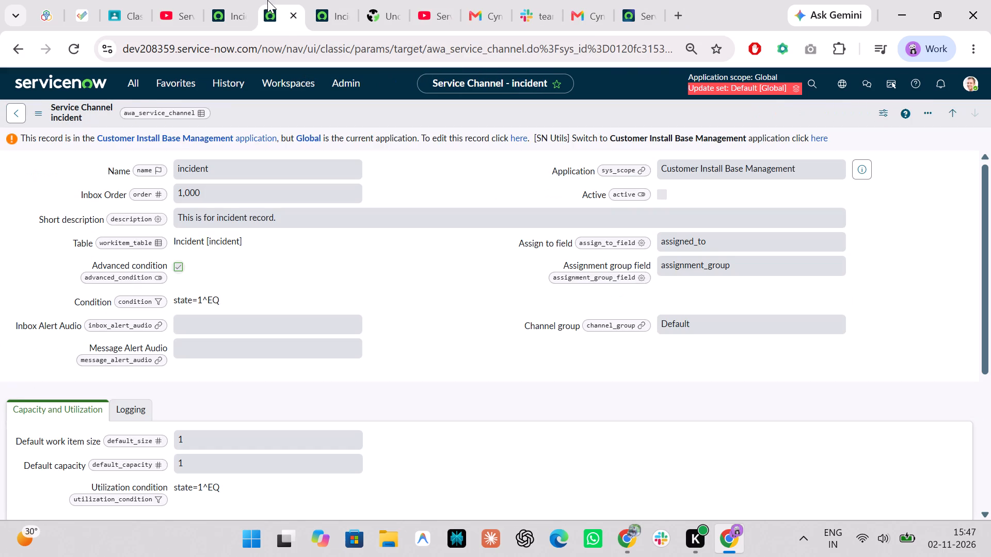
Search the application navigator for "service" and look through the matching modules for the service channels entry.
left_click(135, 76)
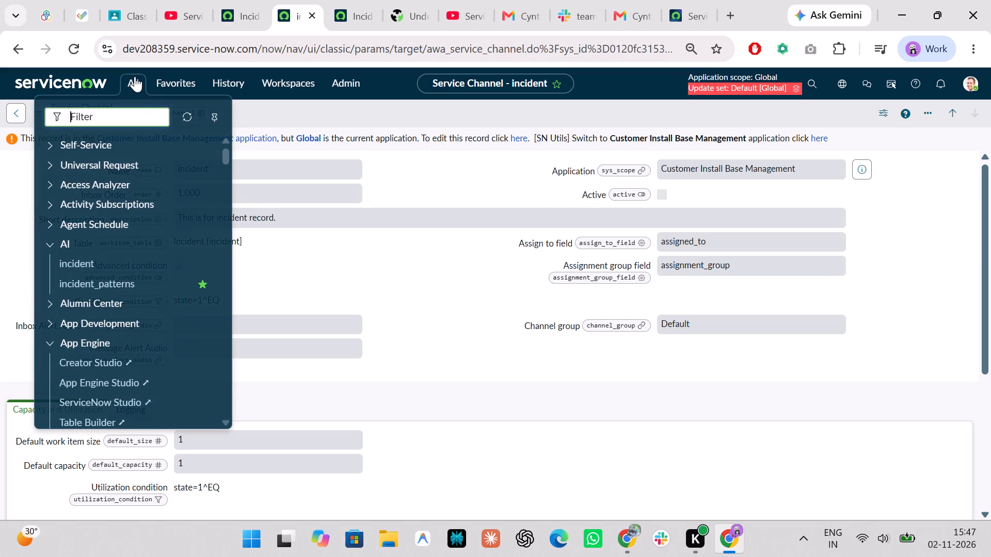
type("service")
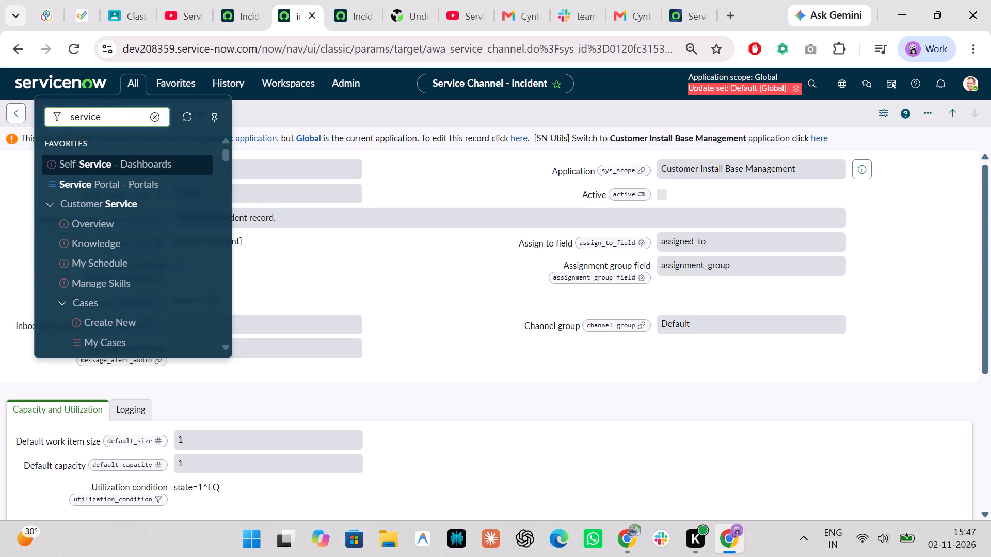
scroll(156, 224, "down", 4)
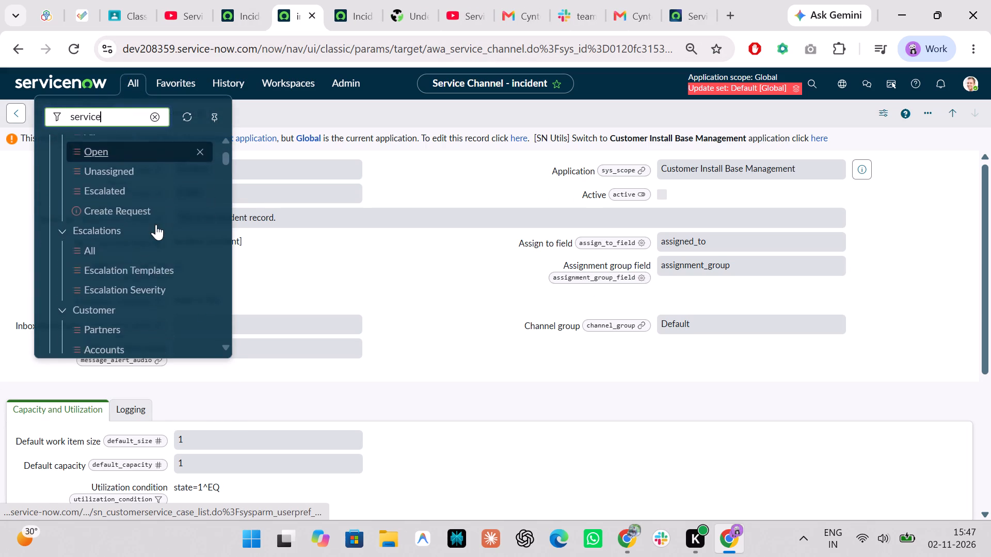
scroll(156, 224, "down", 5)
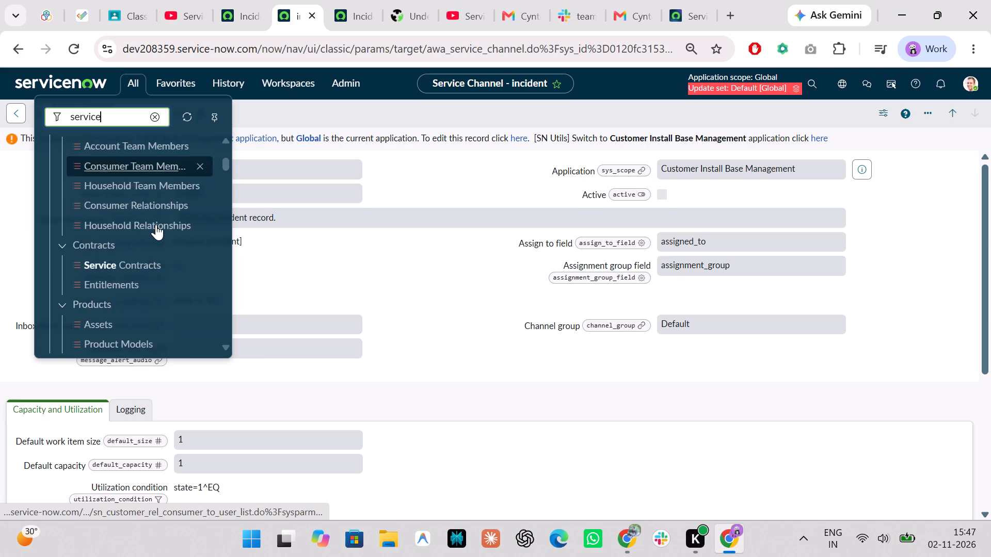
scroll(143, 201, "down", 6)
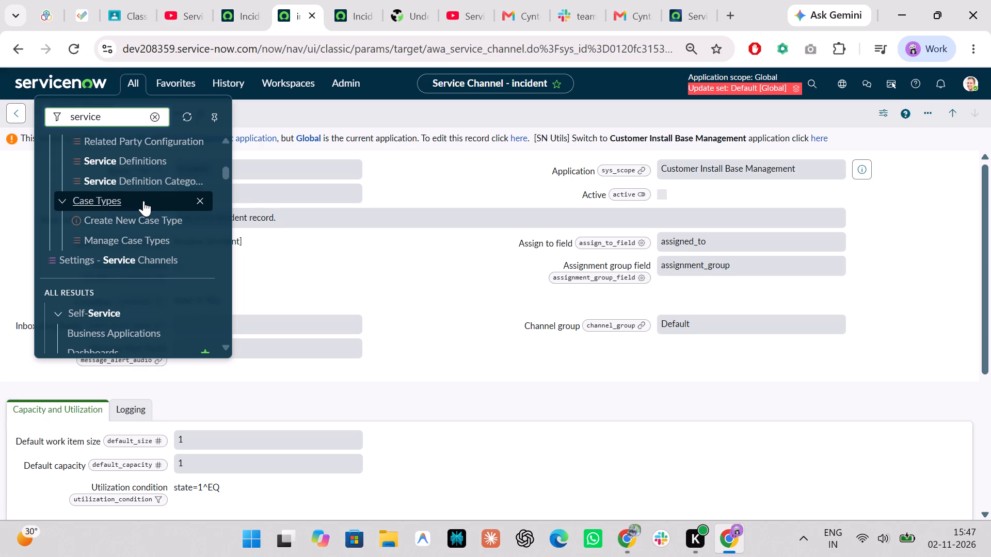
scroll(143, 201, "down", 3)
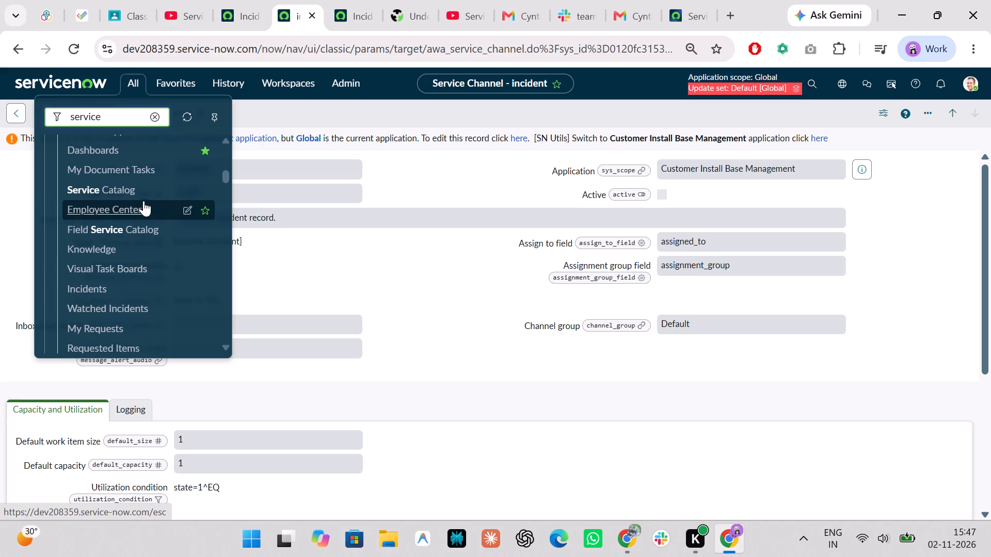
scroll(143, 201, "down", 3)
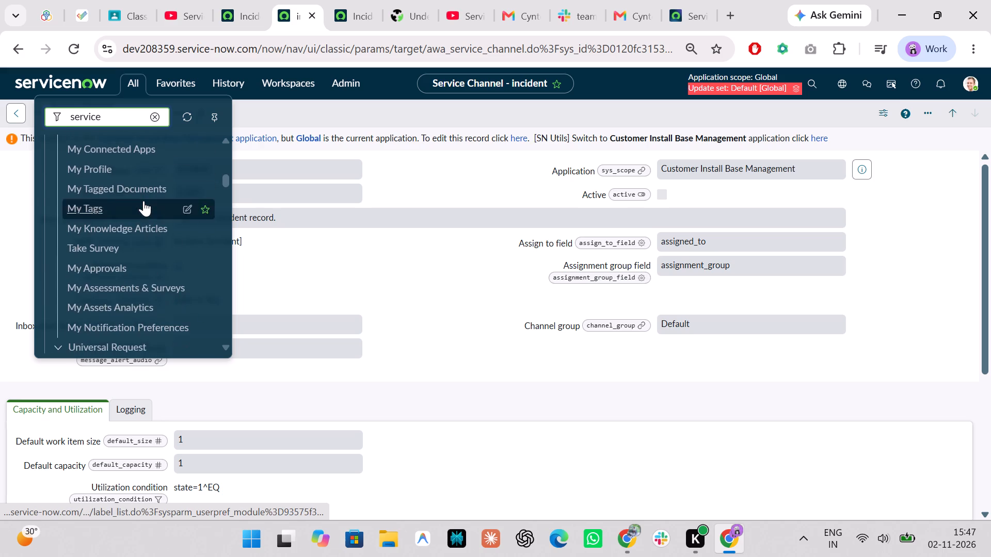
scroll(143, 201, "down", 4)
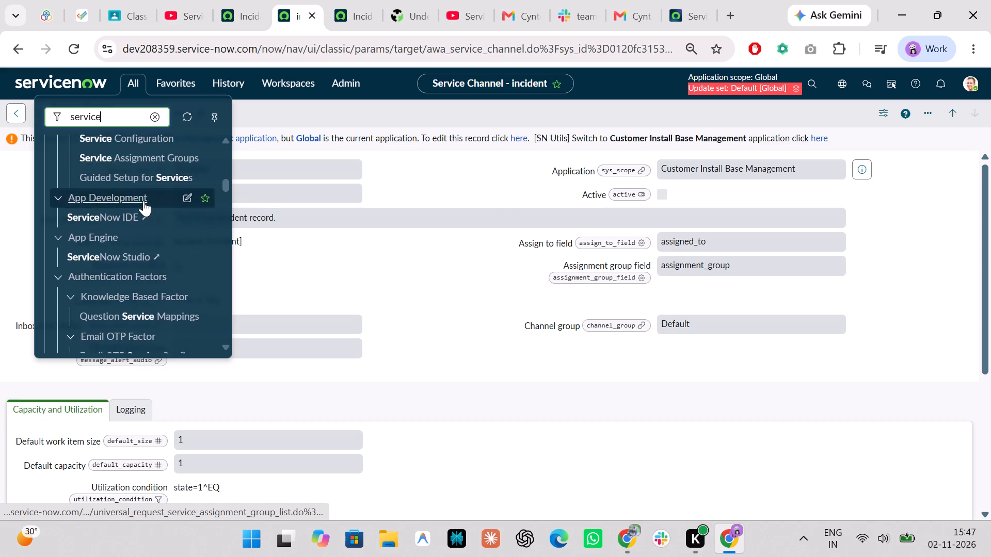
scroll(143, 201, "down", 4)
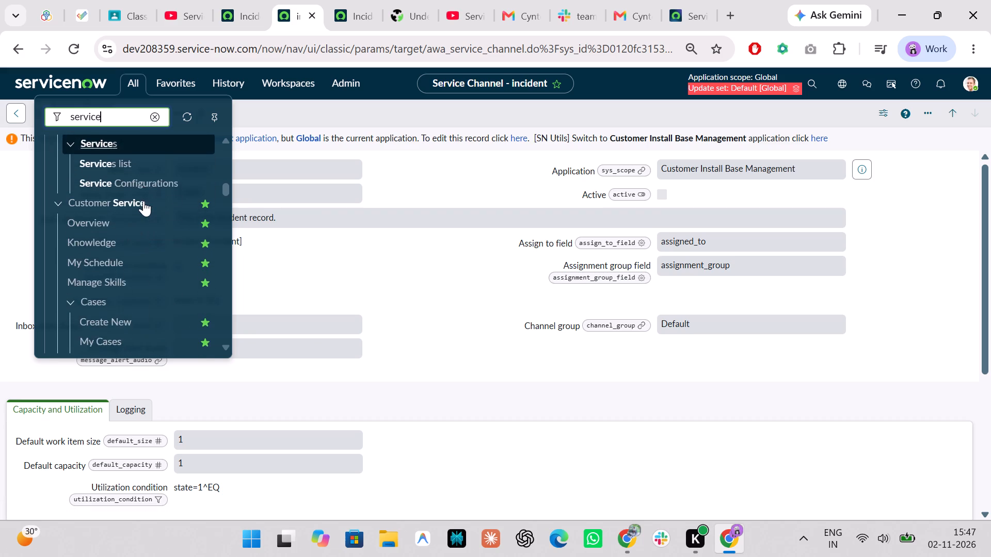
scroll(143, 201, "down", 5)
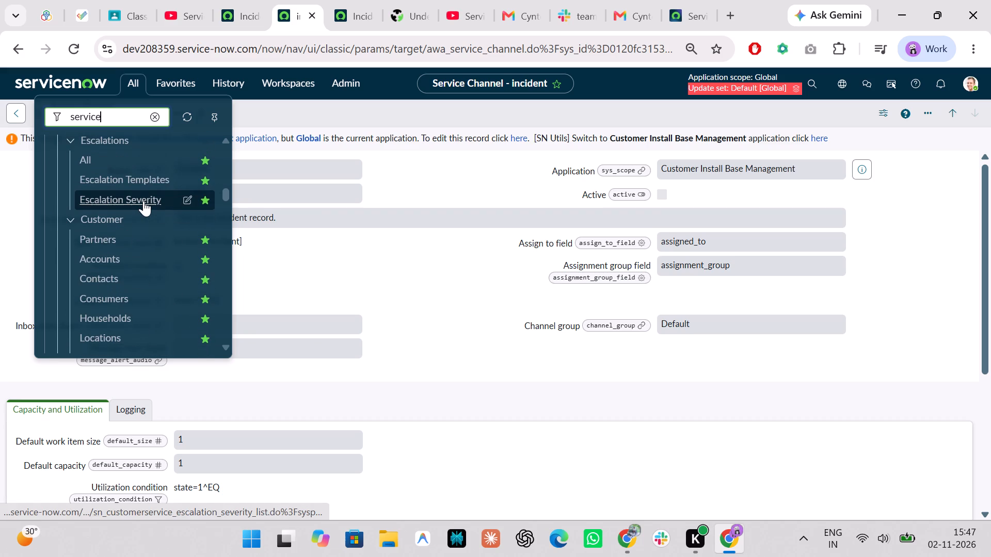
Search the application navigator for "advance" and open the Service Channels list under Advanced Work Assignment settings.
key("ctrl+a")
key("BackSpace")
type("advance")
scroll(140, 235, "right", 1)
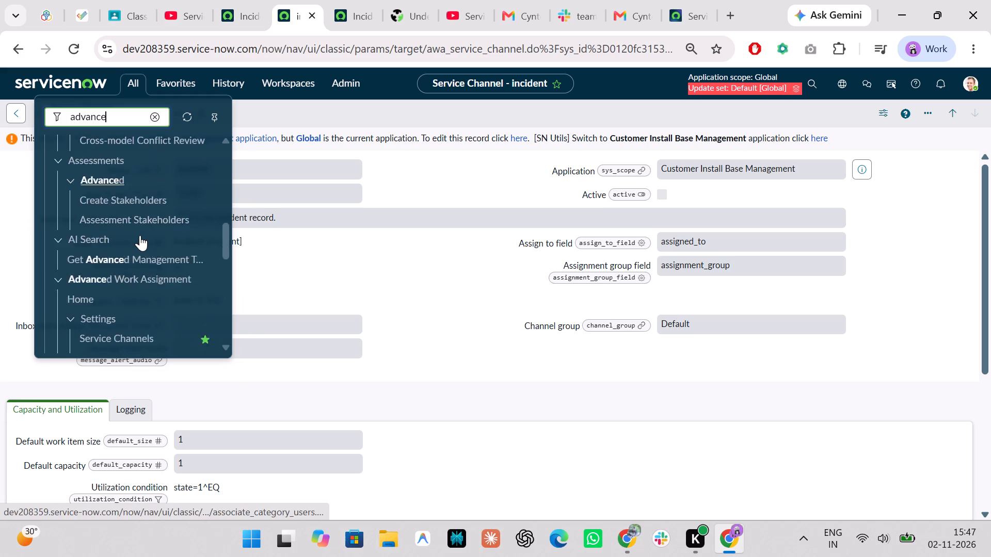
scroll(140, 235, "right", 1)
scroll(140, 235, "down", 3)
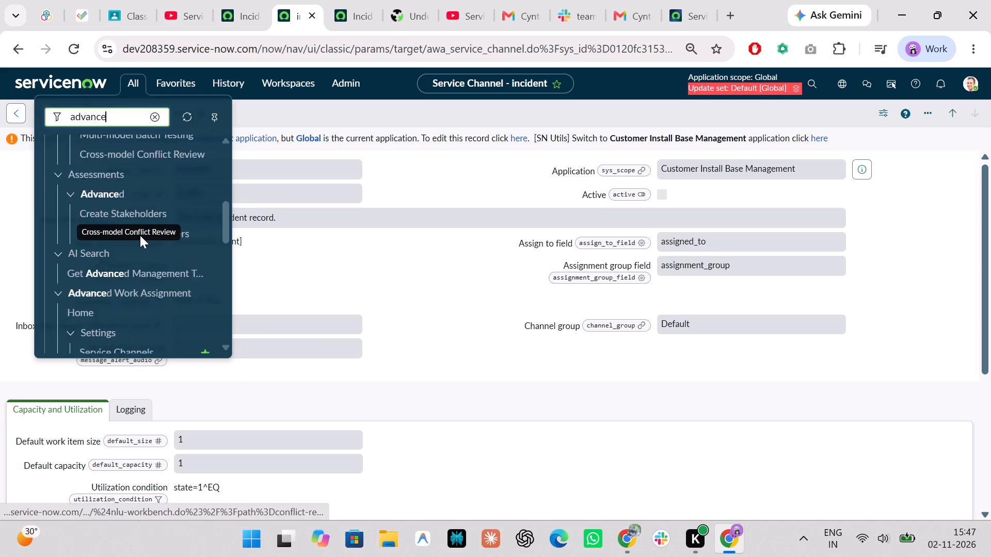
scroll(140, 235, "down", 4)
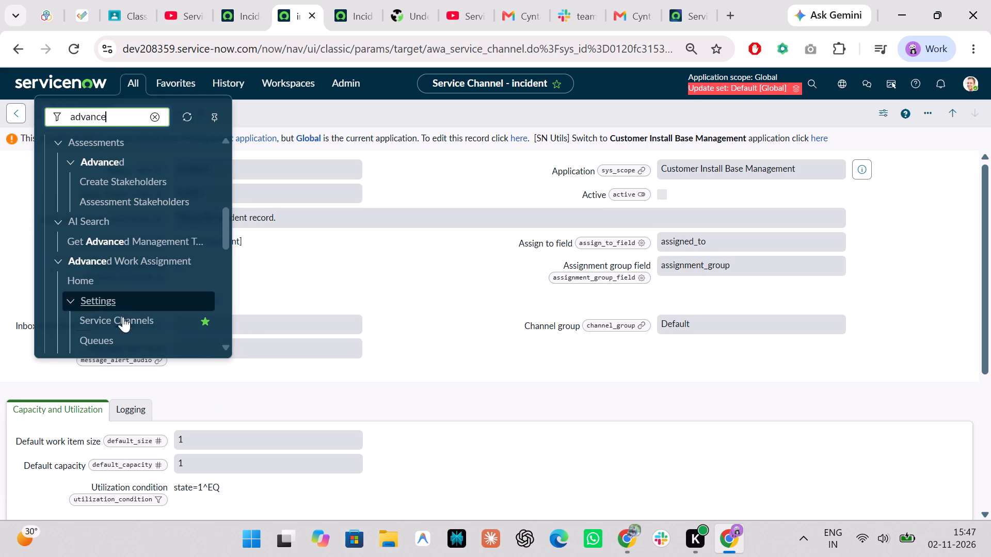
left_click(110, 326)
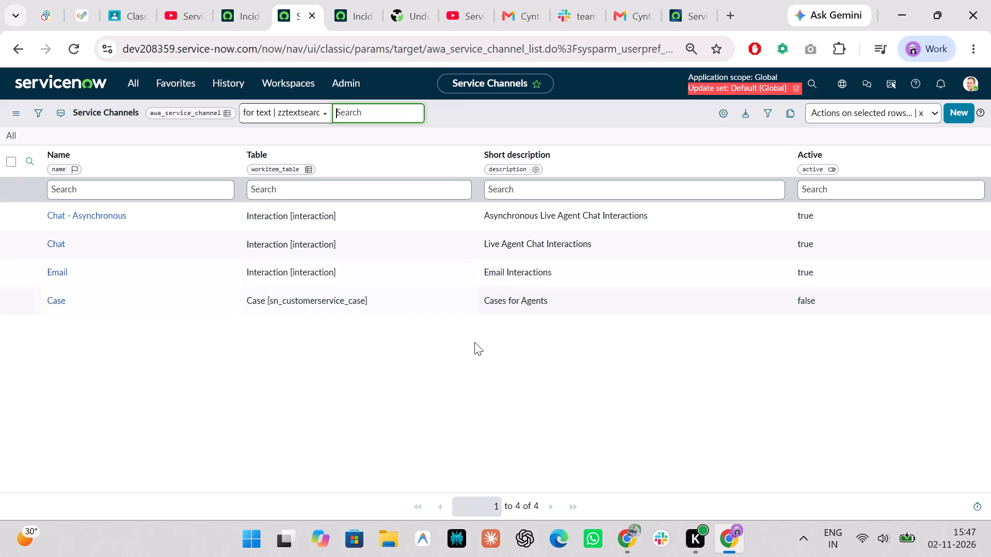
Start a new service channel named Incident with inbox order 1,000 and the short description "Incident for the AWA".
left_click(953, 108)
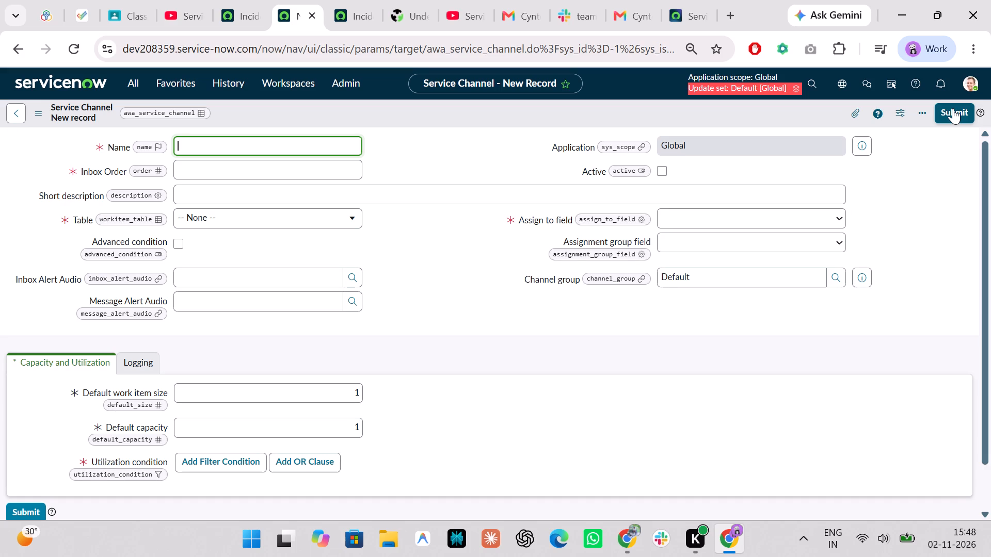
type("Incident")
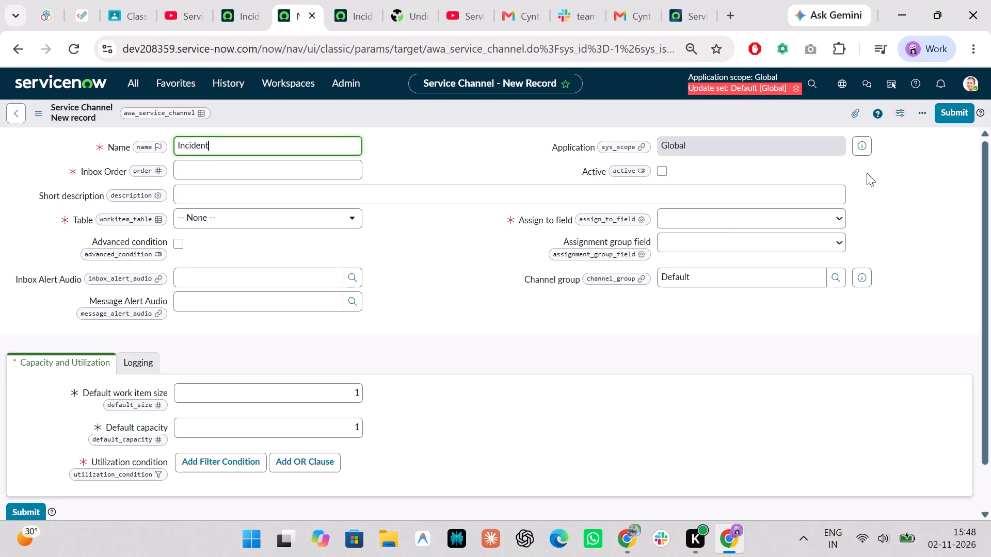
left_click(297, 172)
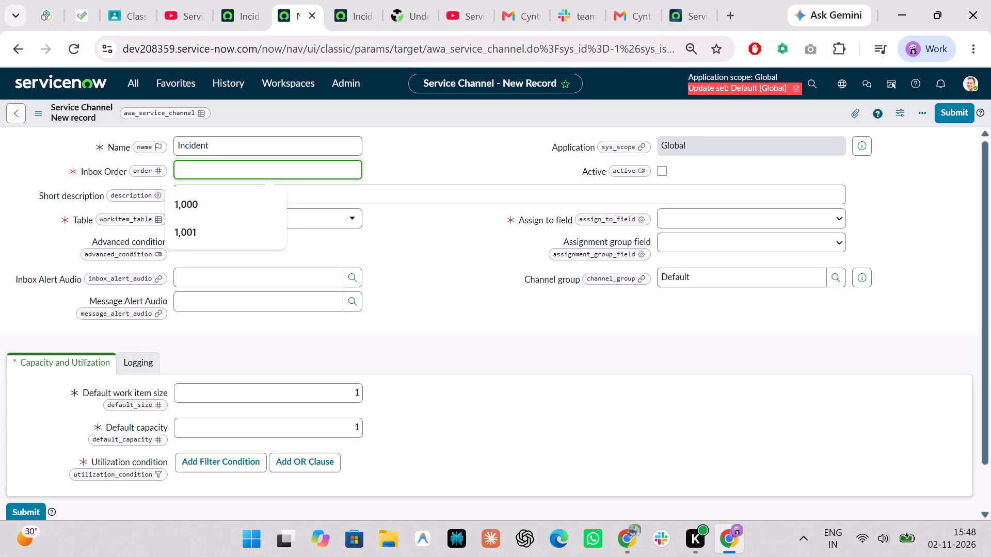
key("Down")
key("Return")
left_click(274, 198)
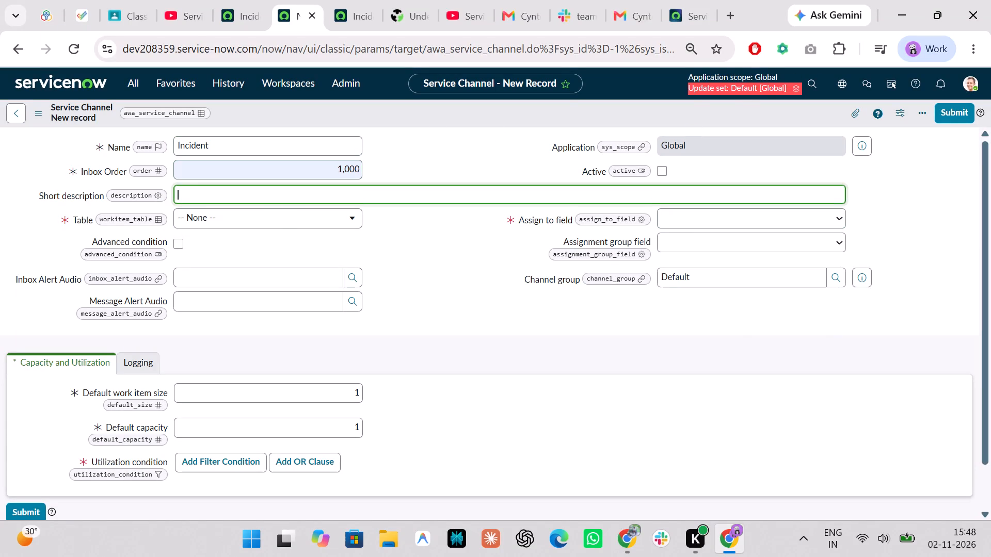
type("Incident")
key("space")
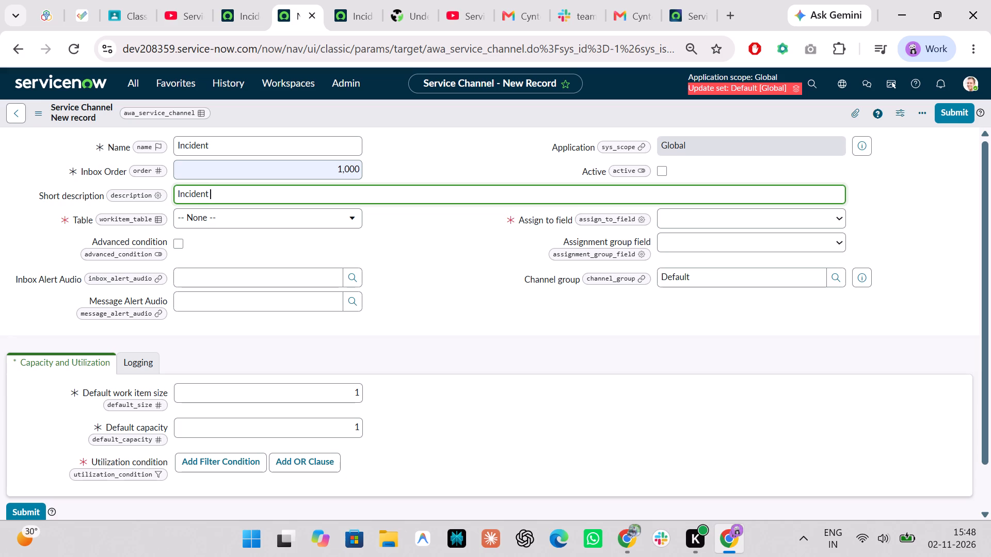
type("fo r")
key("BackSpace")
key("BackSpace")
type("r the AWA")
Set the new service channel's table to Incident [incident].
left_click(254, 215)
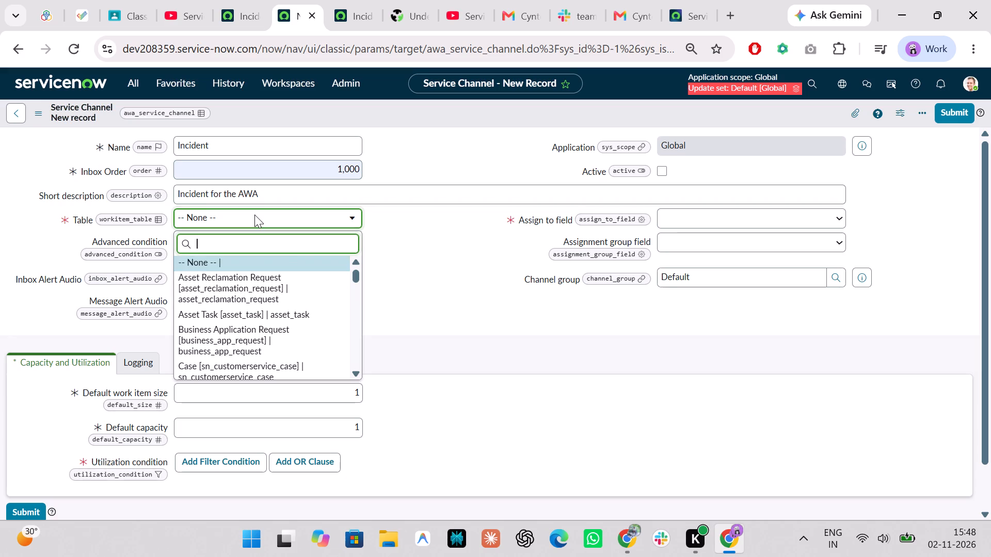
type("incid")
key("Return")
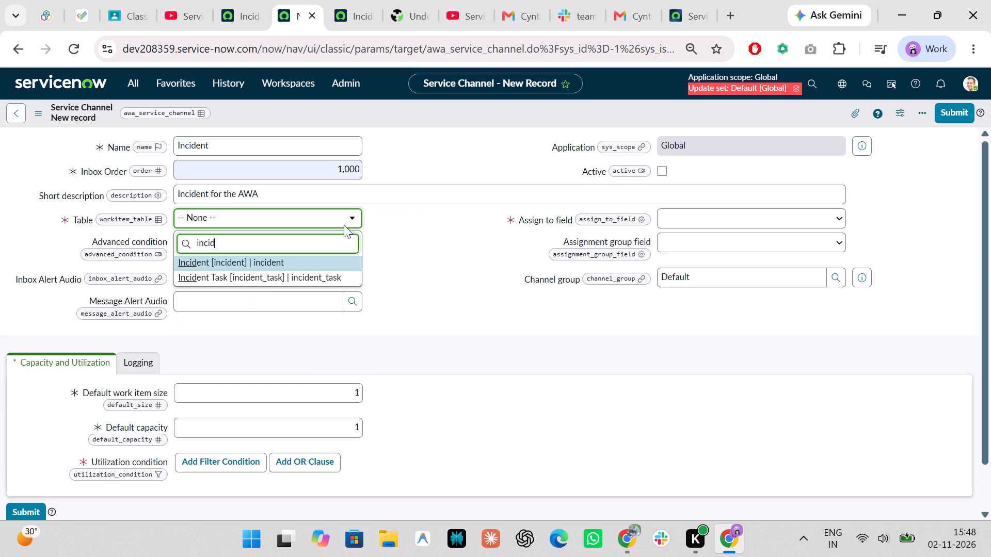
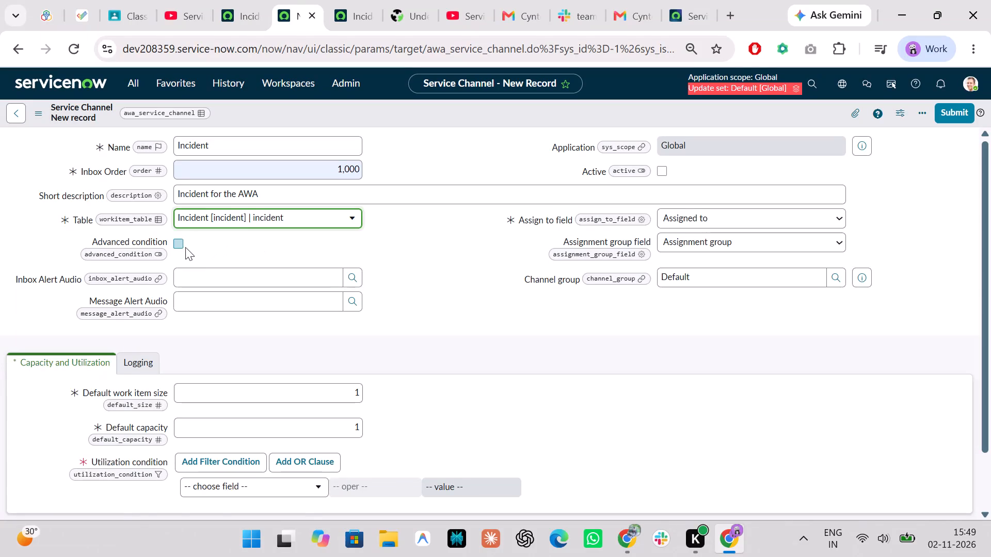
Enable the advanced condition on the Incident service channel and set it to State is New.
left_click(178, 243)
left_click(260, 299)
type("stat")
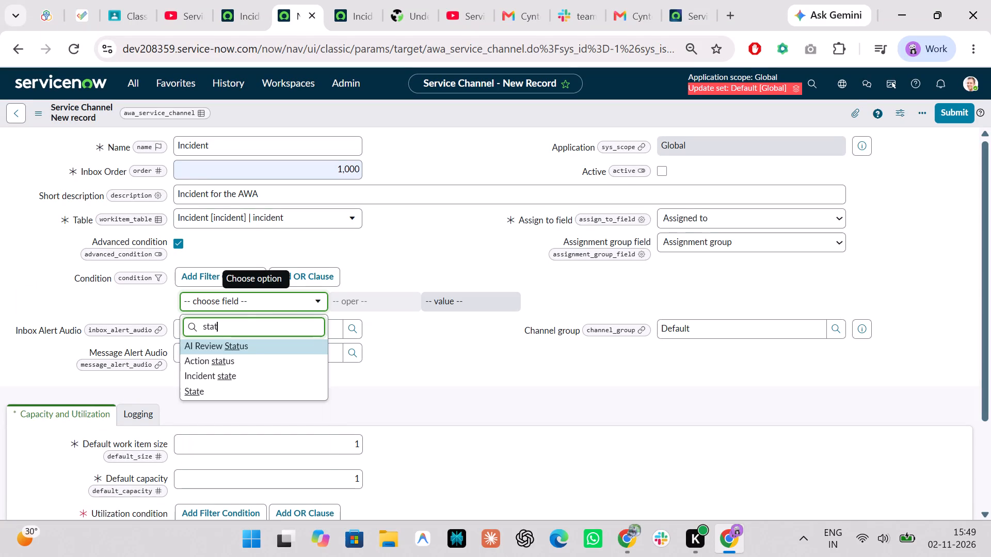
key("Down")
key("Down")
key("Down")
key("Return")
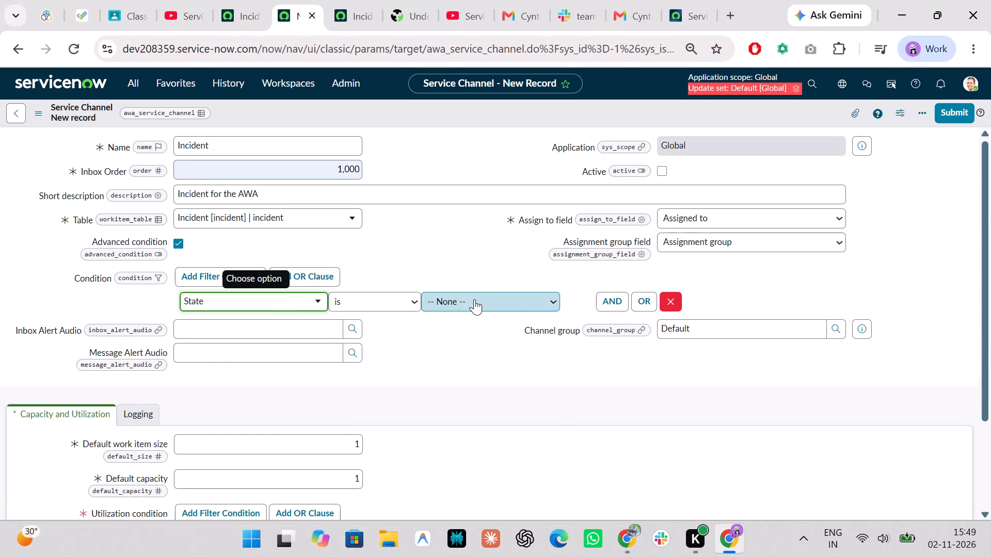
left_click(474, 299)
left_click(447, 343)
Set the utilization condition to State is New and save the Incident service channel.
scroll(447, 343, "down", 1)
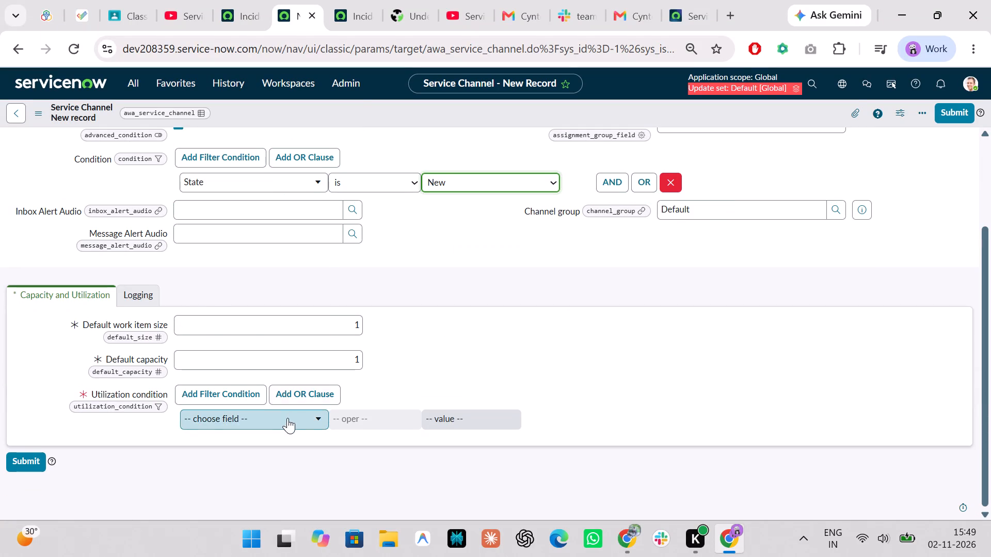
left_click(287, 418)
type("stat")
key("Down")
key("Down")
key("Down")
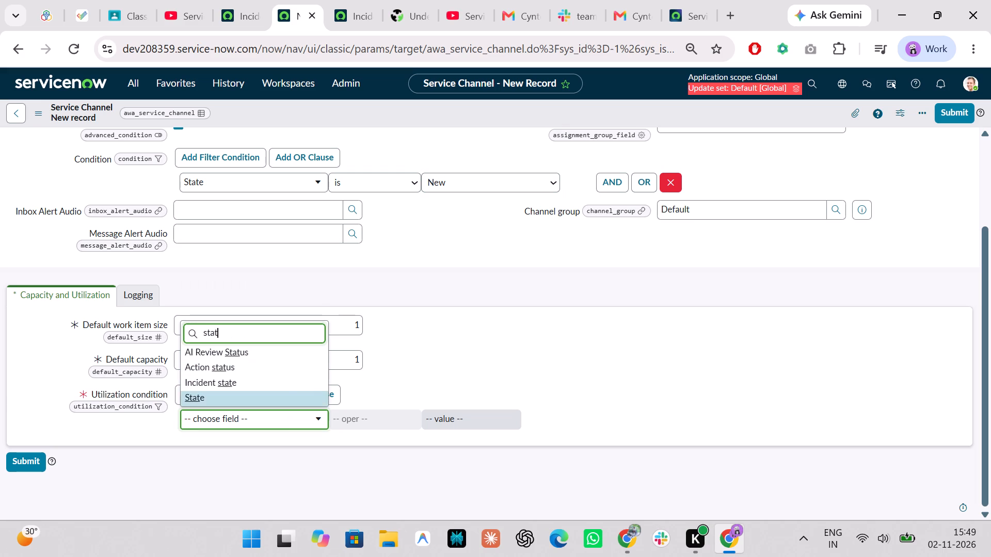
key("Return")
left_click(480, 420)
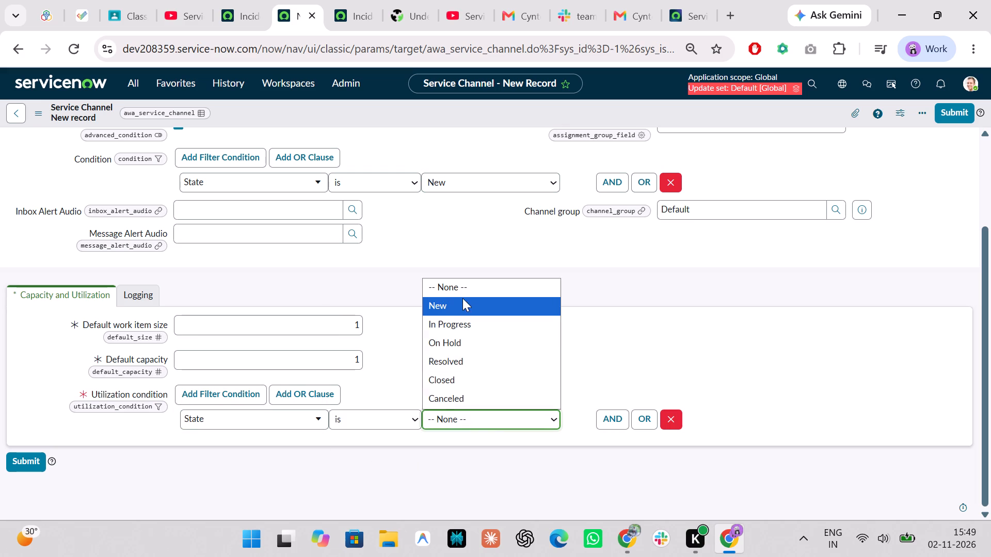
left_click(458, 303)
scroll(499, 284, "up", 3)
key("ctrl+s")
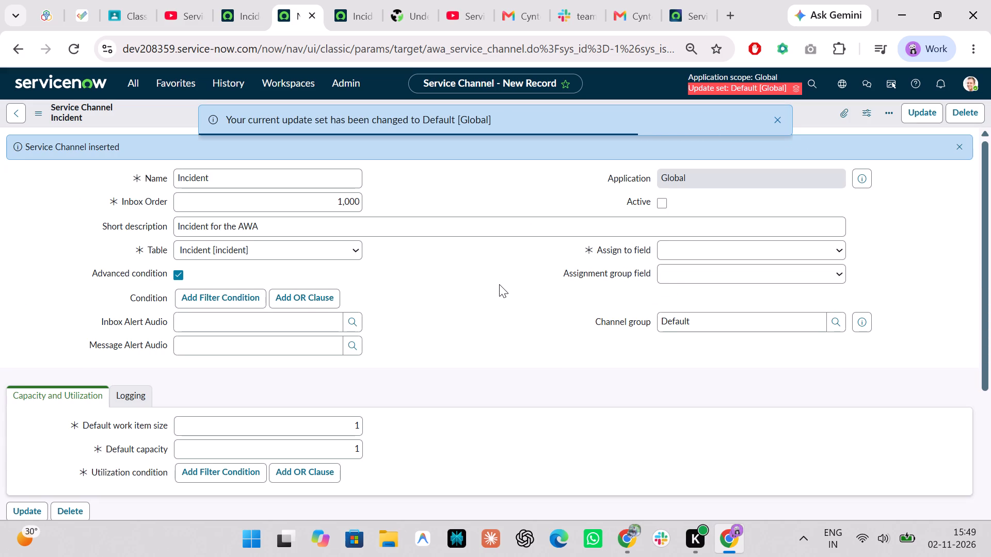
Start a new queue under the Incident service channel and name it IncidentQueue.
scroll(499, 284, "down", 6)
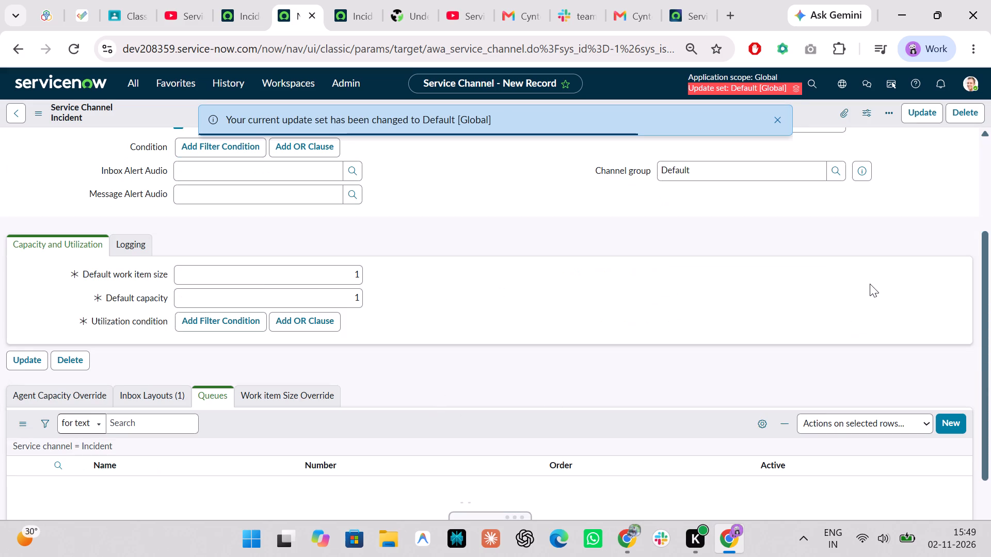
left_click(948, 334)
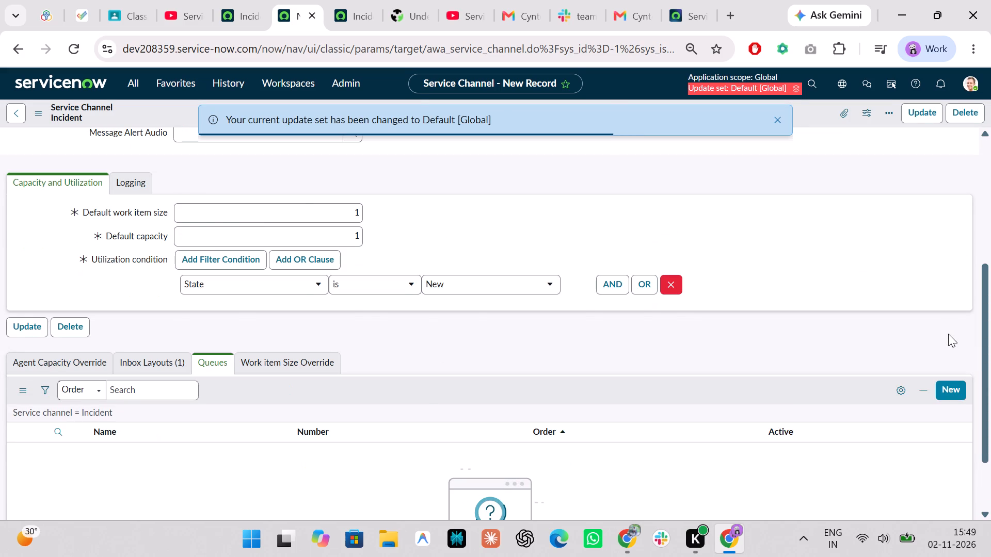
left_click(940, 417)
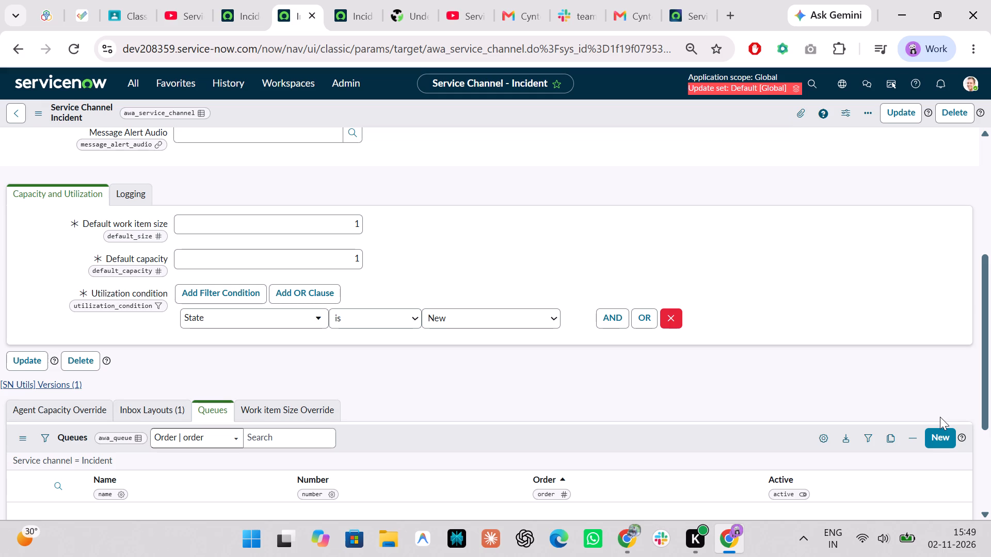
left_click(950, 438)
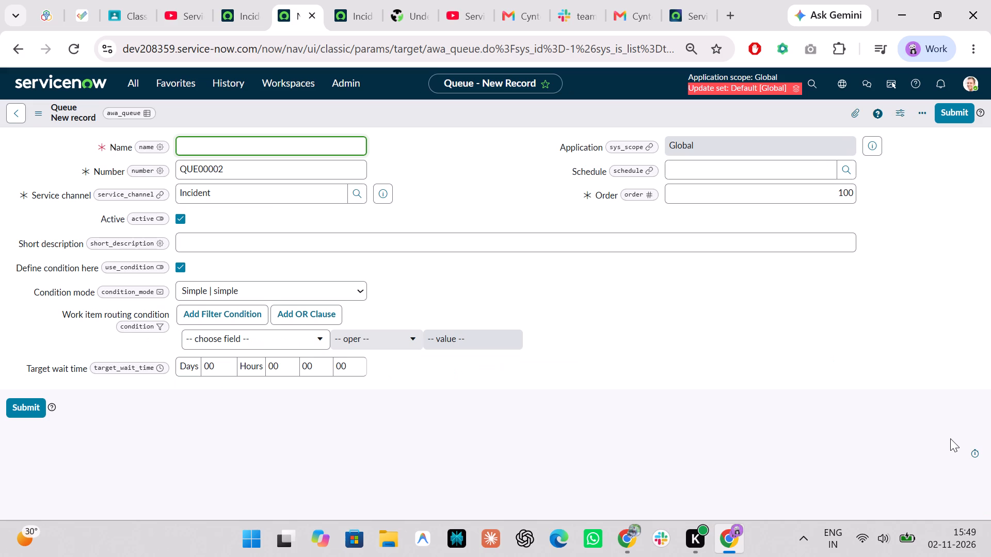
type("IncidentQuey")
key("BackSpace")
type("ue")
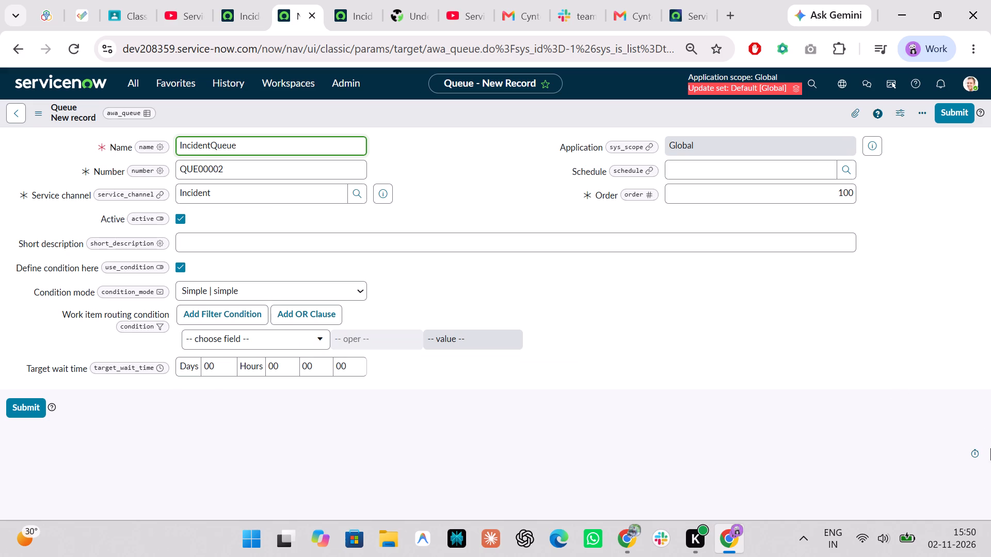
left_click(593, 381)
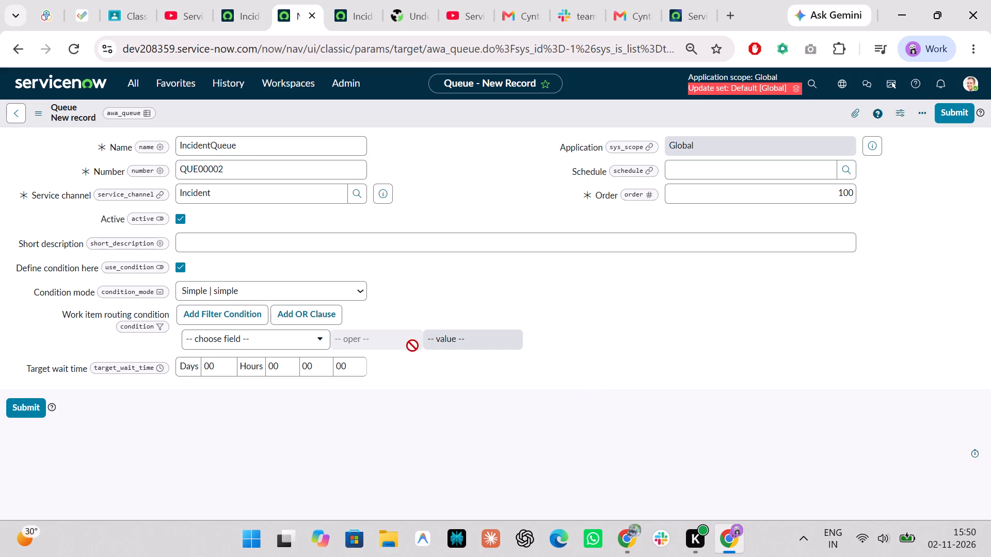
Add a work item routing condition on State, with the value left at None, and save the queue.
left_click(315, 341)
type("stat")
key("Down")
key("Down")
key("Down")
key("Return")
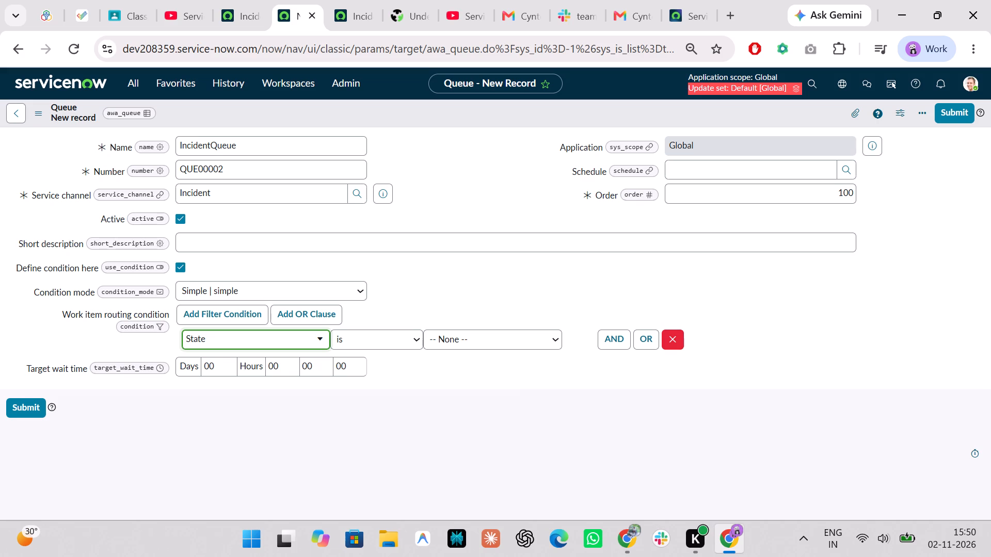
key("ctrl+s")
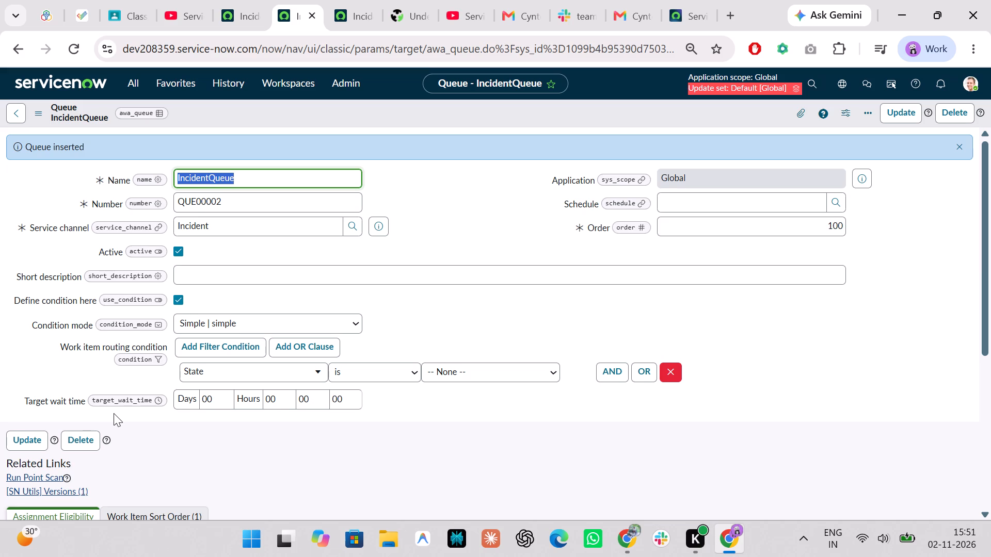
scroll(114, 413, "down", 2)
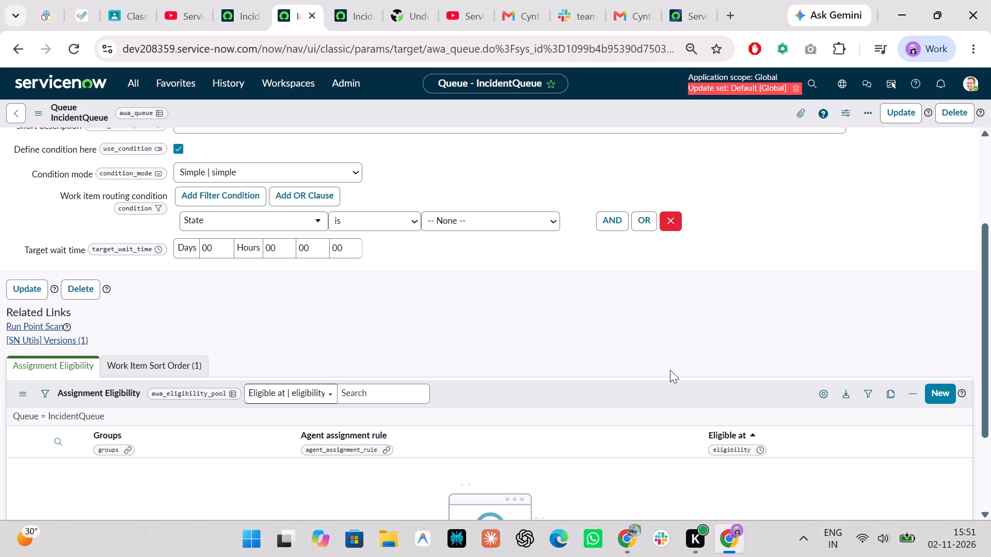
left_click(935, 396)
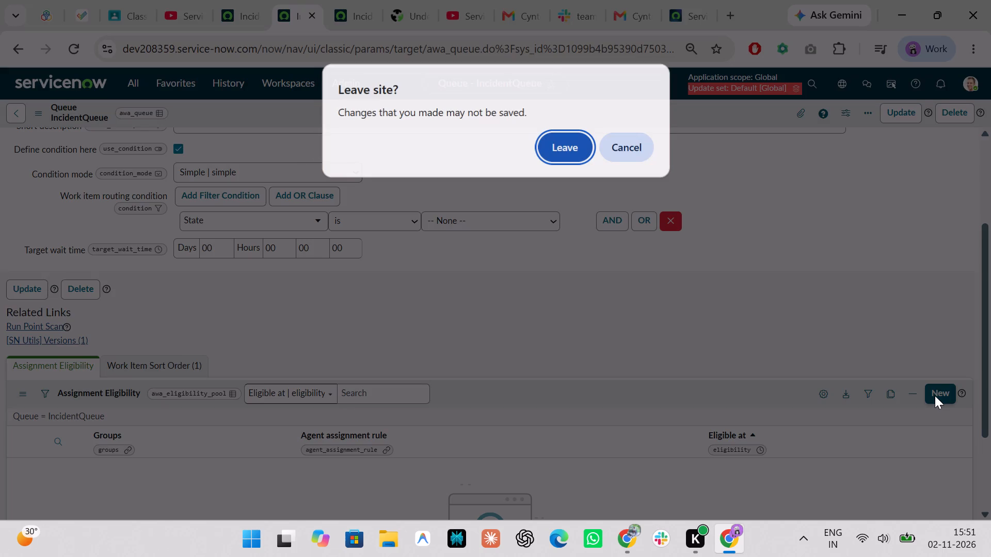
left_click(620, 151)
Save the IncidentQueue record again.
left_click(565, 292)
key("ctrl+s")
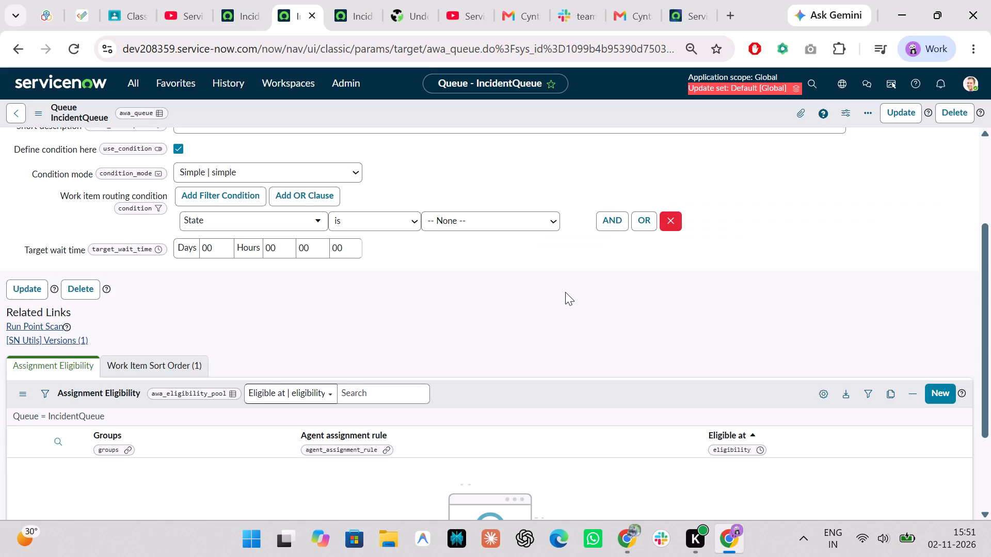
scroll(565, 292, "up", 3)
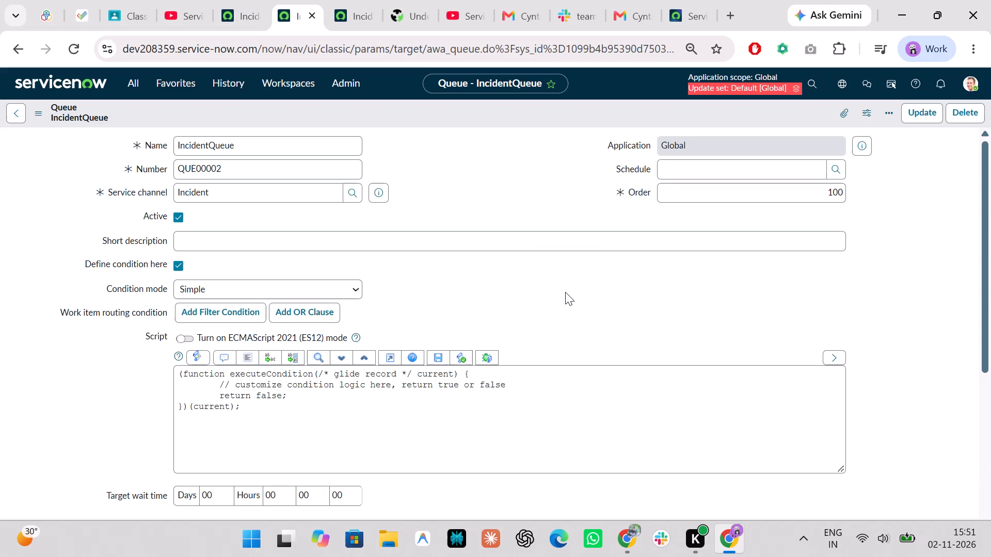
left_click(565, 292)
Start a new assignment eligibility record for IncidentQueue with Incident Assignment Rule as the agent assignment rule.
scroll(843, 310, "down", 1)
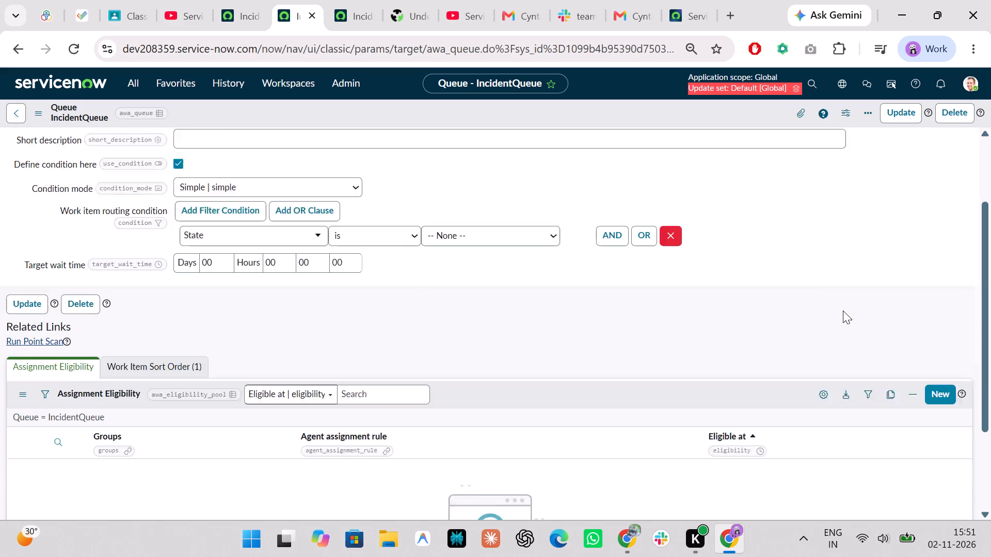
scroll(843, 310, "down", 1)
left_click(948, 284)
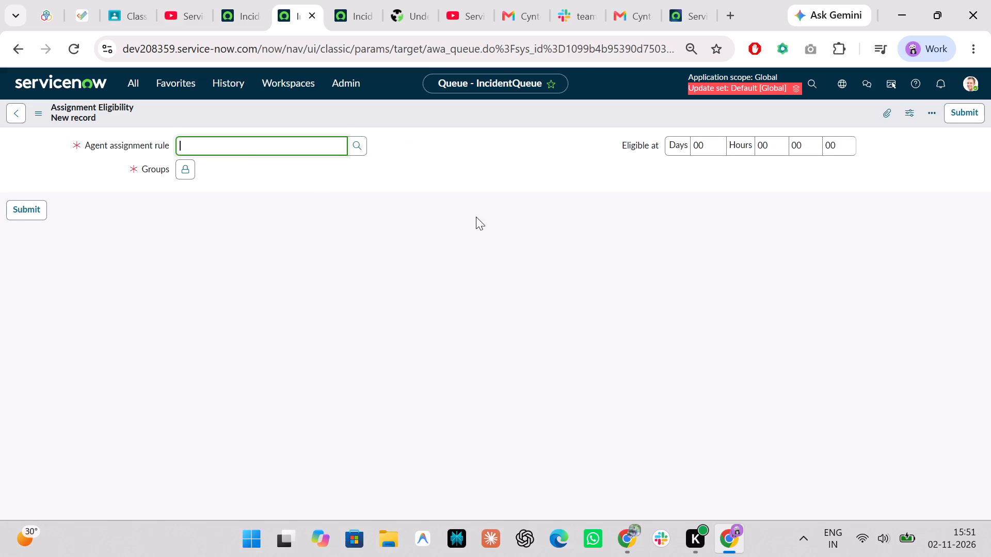
left_click(299, 170)
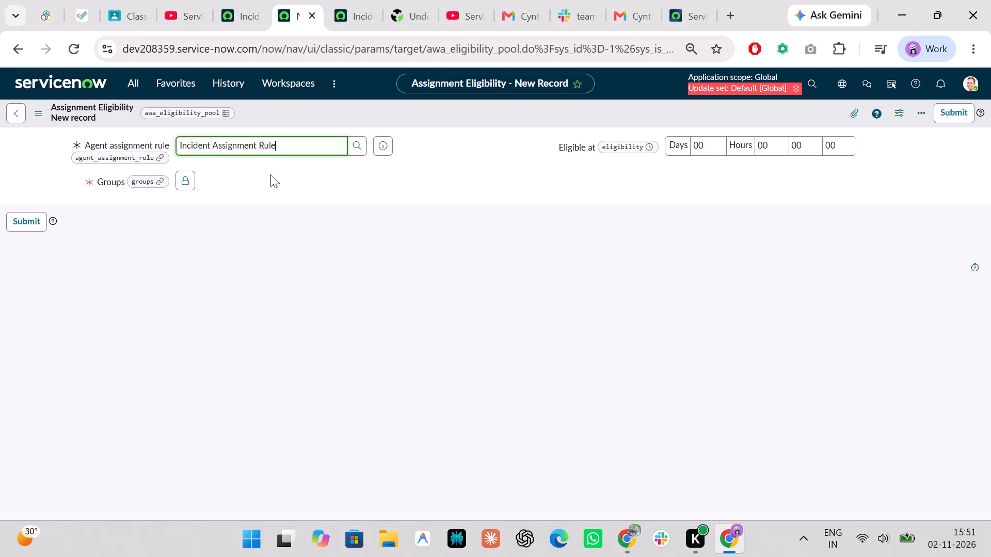
Add the Incident Manager group to the assignment eligibility record and submit it.
left_click(186, 184)
left_click(245, 292)
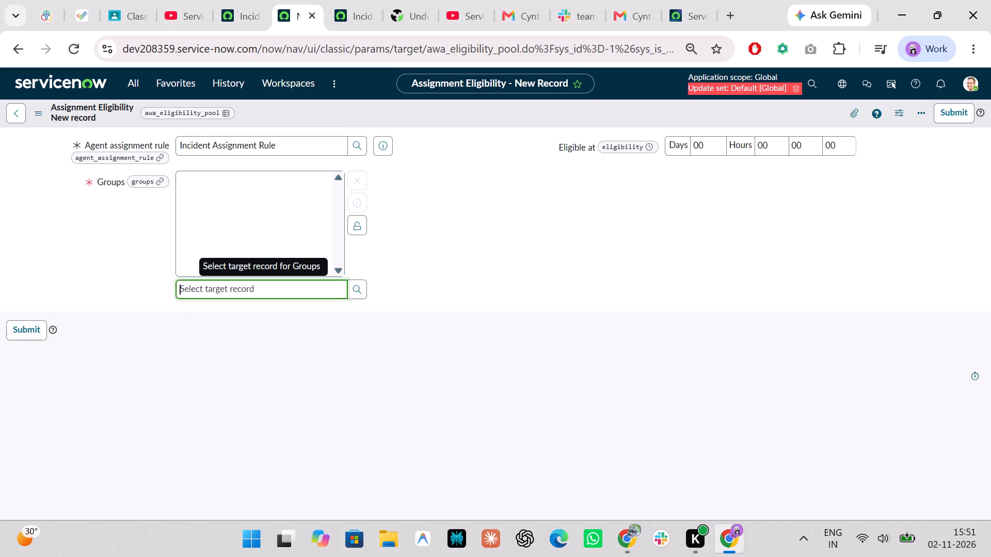
type("**")
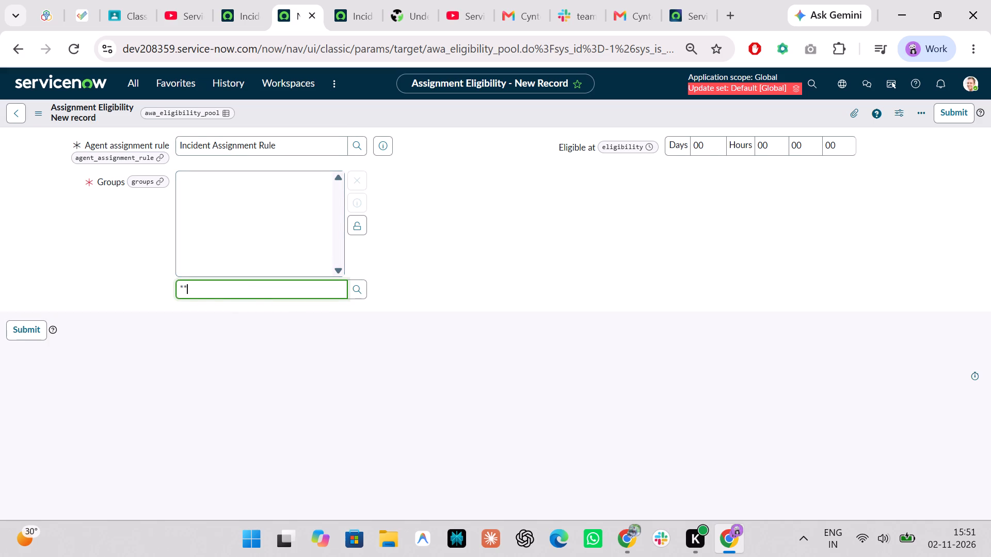
key("BackSpace")
key("BackSpace")
key("BackSpace")
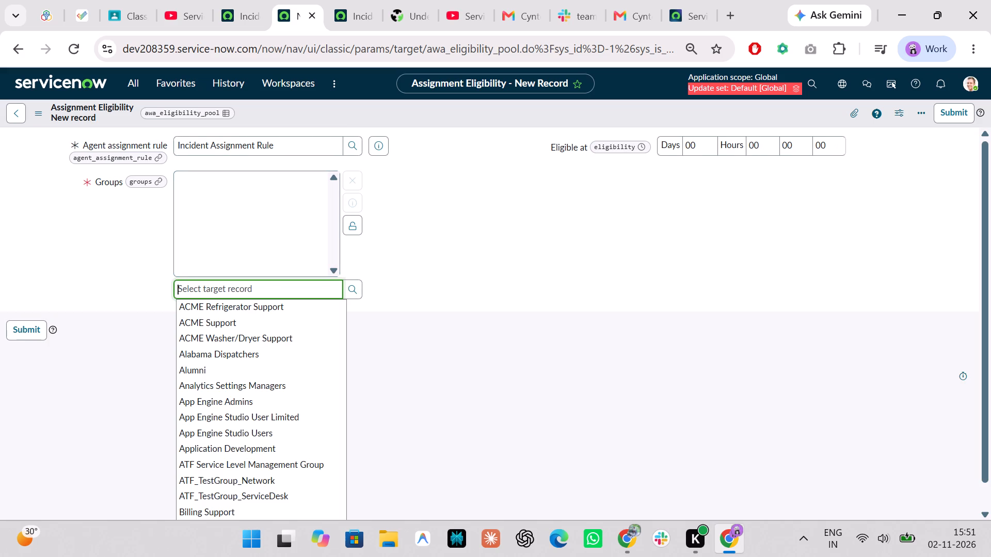
type("incident")
left_click(239, 327)
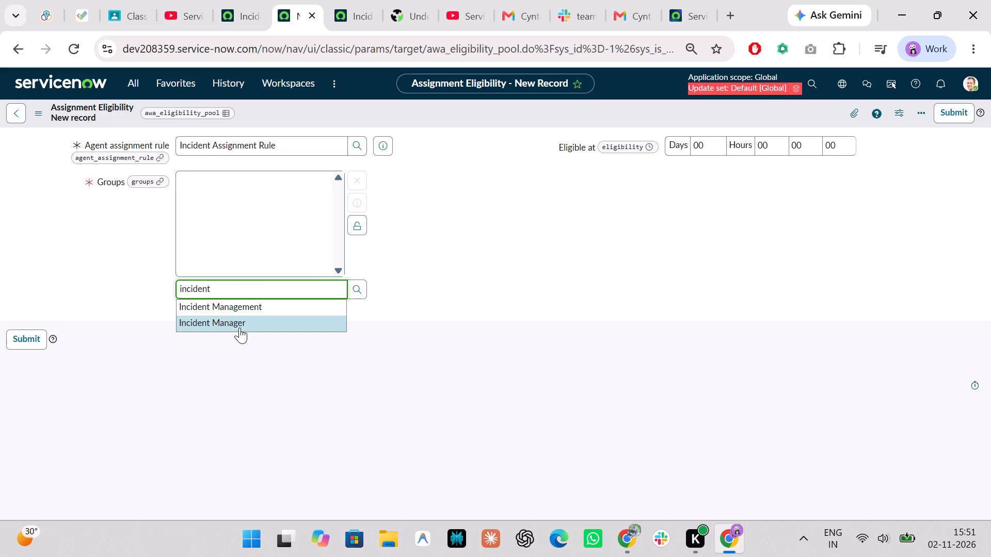
left_click(351, 223)
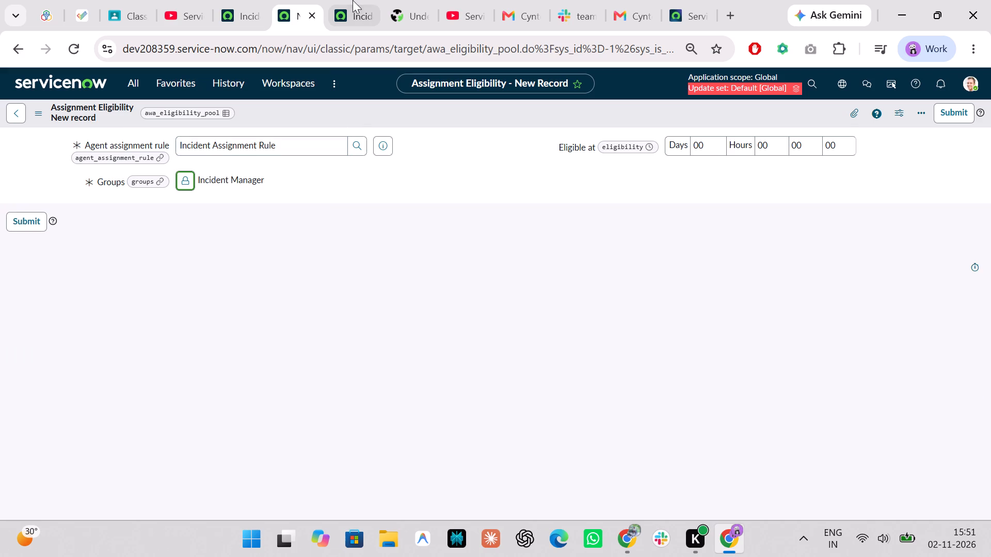
left_click(357, 0)
left_click(314, 0)
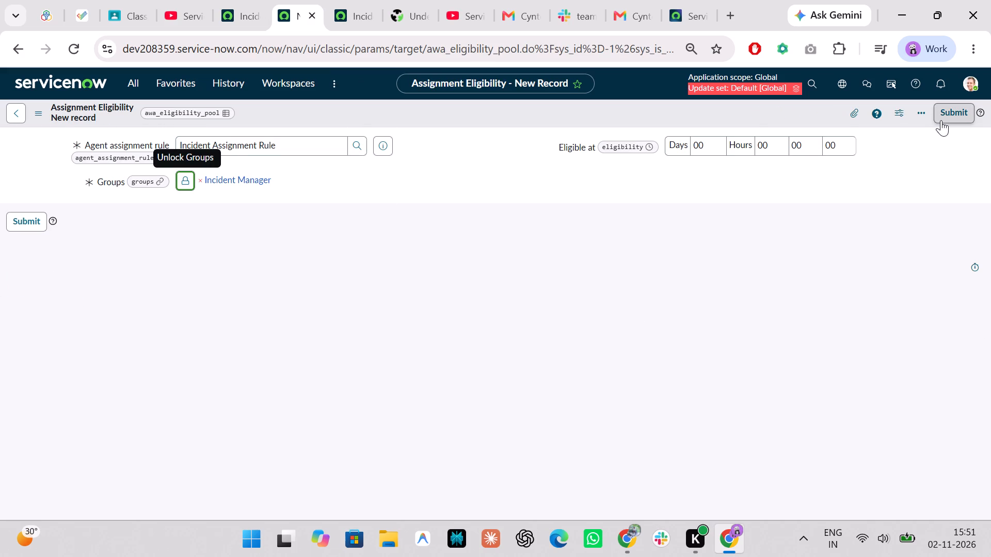
left_click(961, 118)
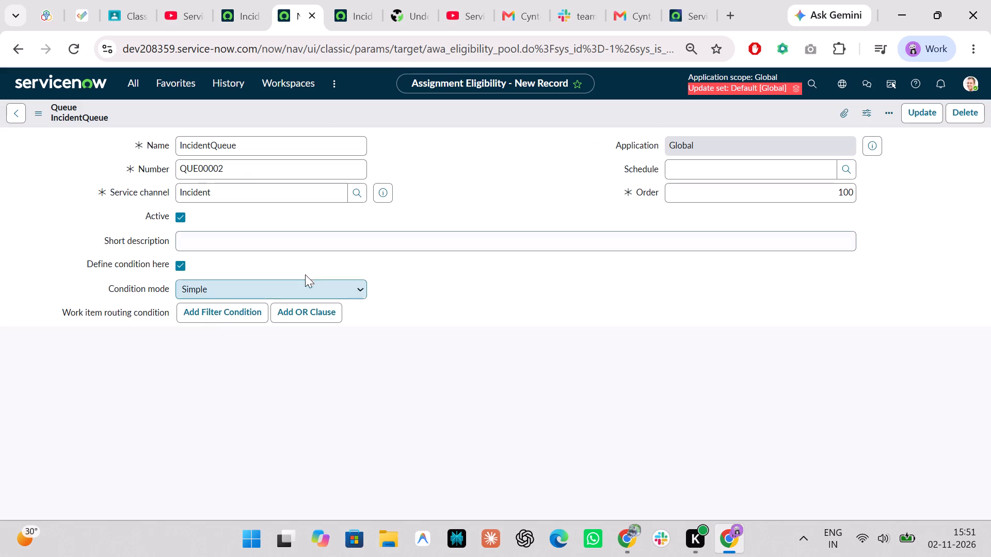
Review the IncidentQueue record and the settings of the Incident Assignment Rule in its own browser tab.
scroll(31, 397, "down", 1)
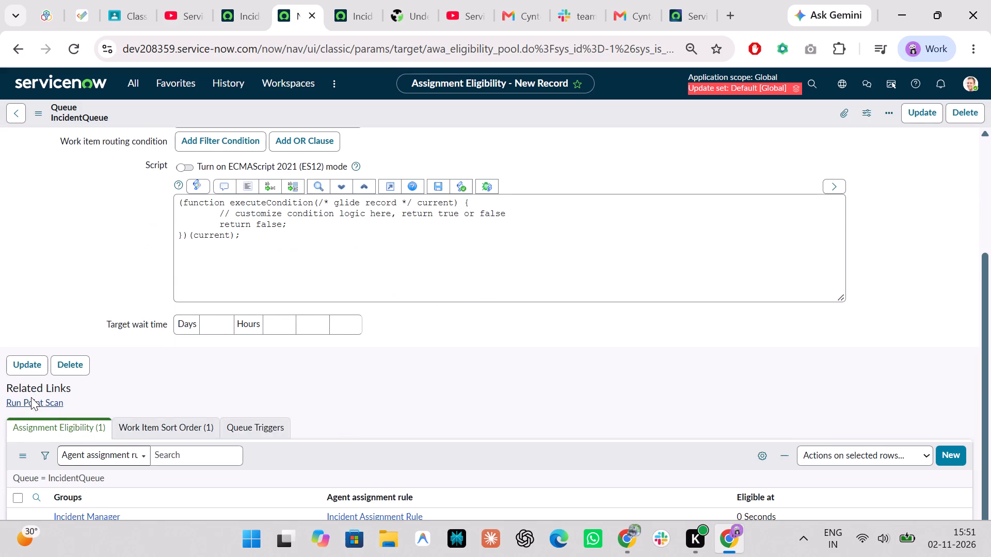
scroll(31, 397, "down", 1)
scroll(46, 310, "up", 4)
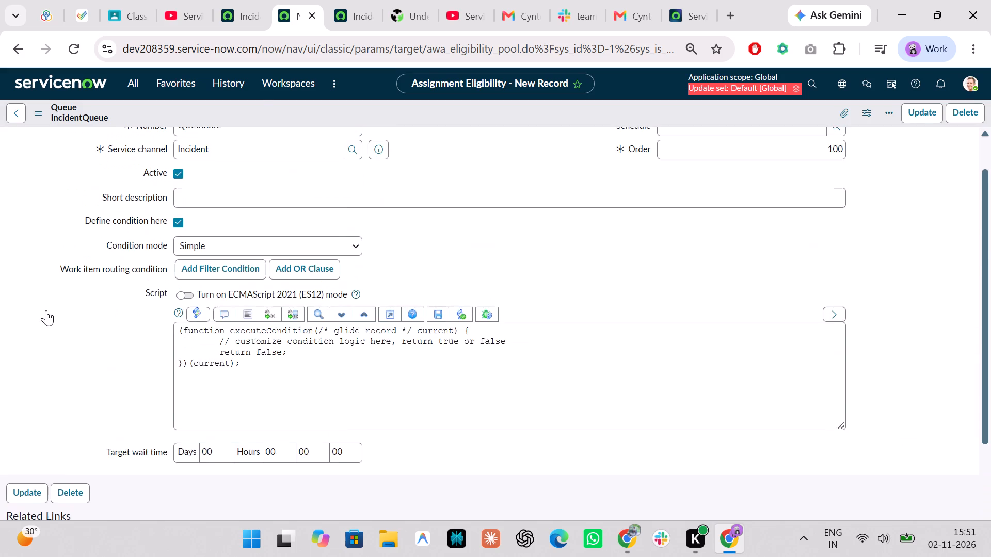
left_click(332, 4)
left_click(240, 0)
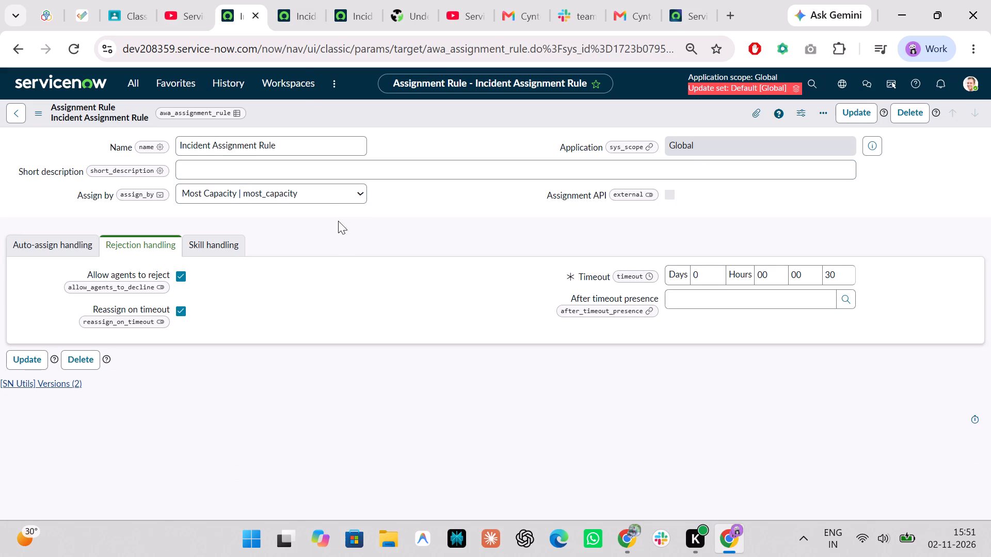
left_click(315, 0)
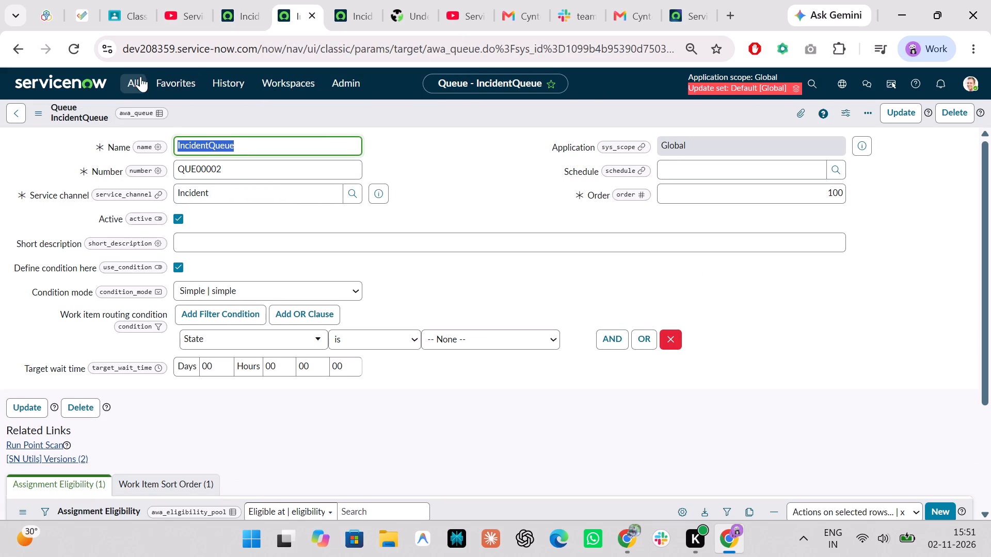
Open the Incident record from the Advanced Work Assignment service channels list in a separate browser tab.
left_click(138, 76)
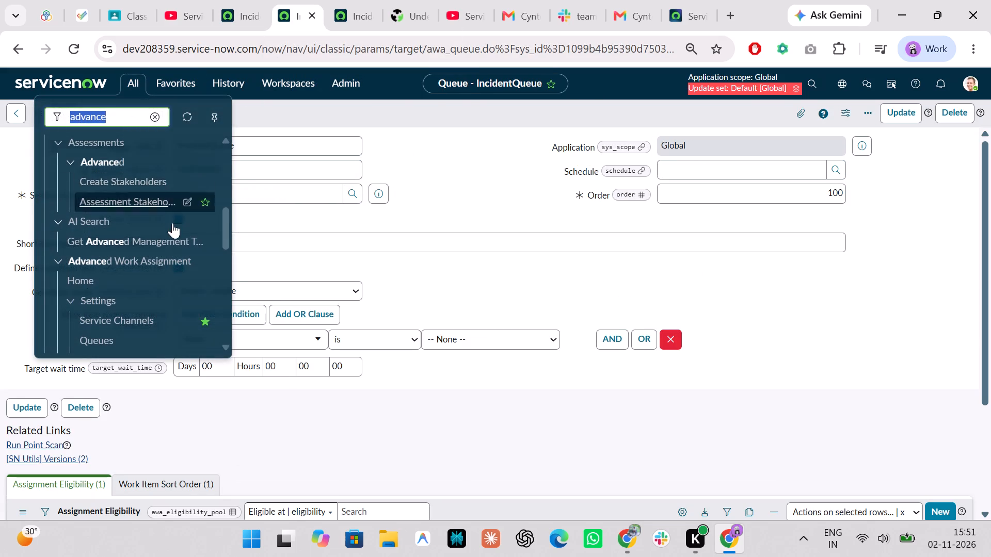
scroll(174, 231, "down", 2)
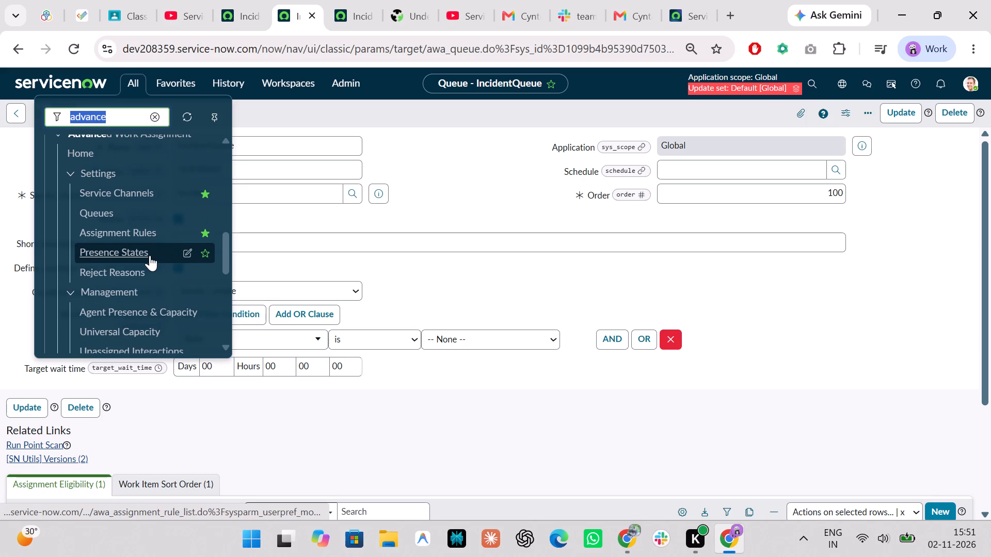
scroll(150, 255, "up", 1)
left_click(126, 220, "ctrl")
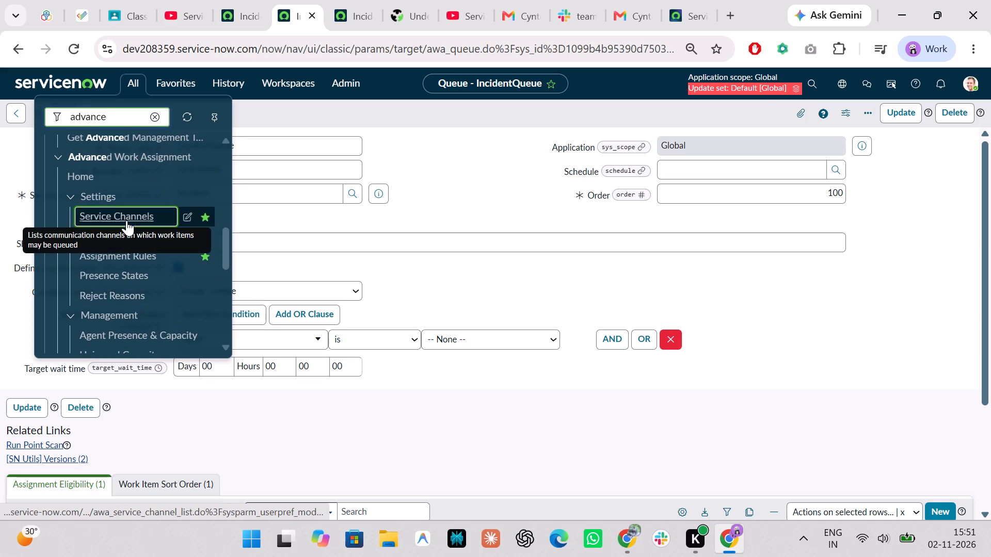
left_click(329, 0)
left_click_drag(329, 0, 406, 0)
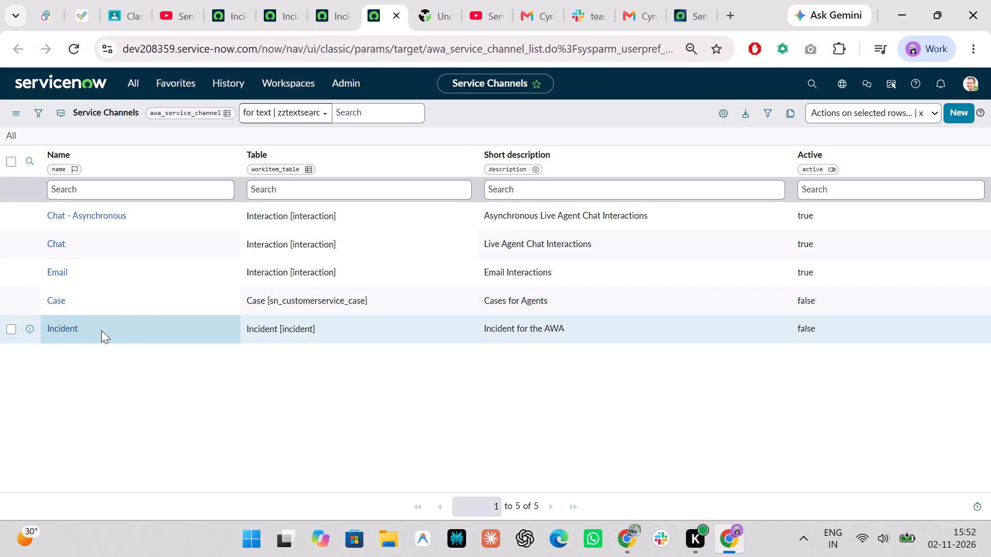
left_click(58, 330)
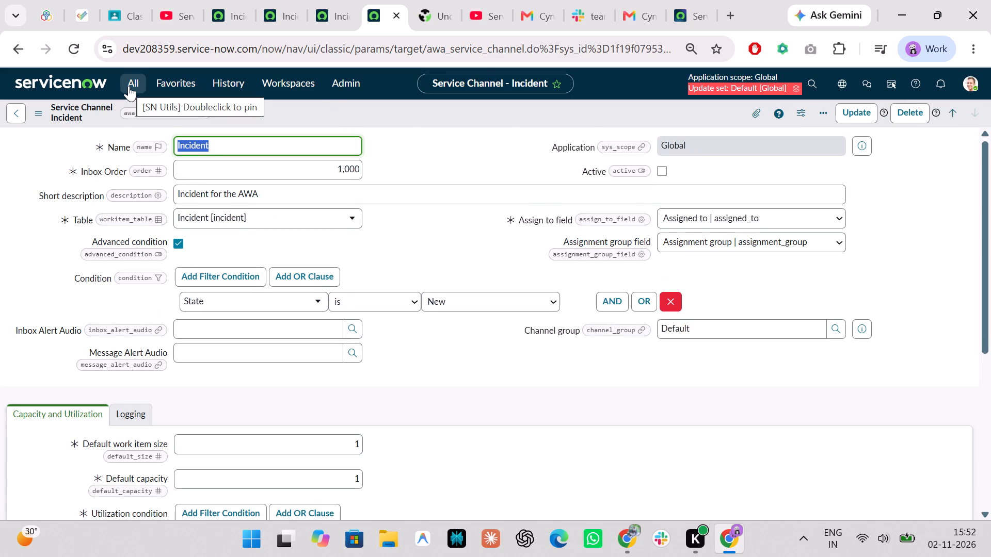
Filter the navigator for "advance ass" and add Presence States to the favorites at the default top level.
left_click(129, 86)
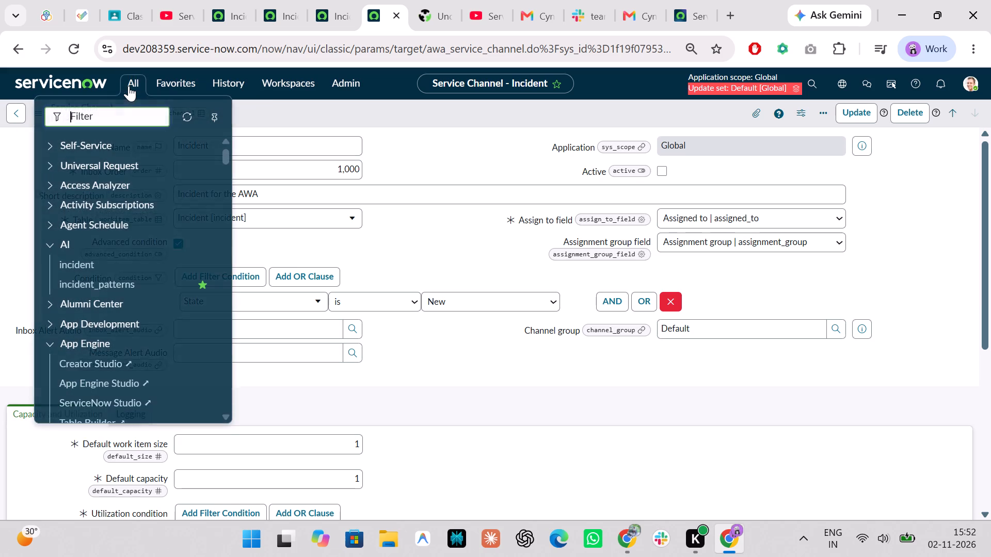
key("a")
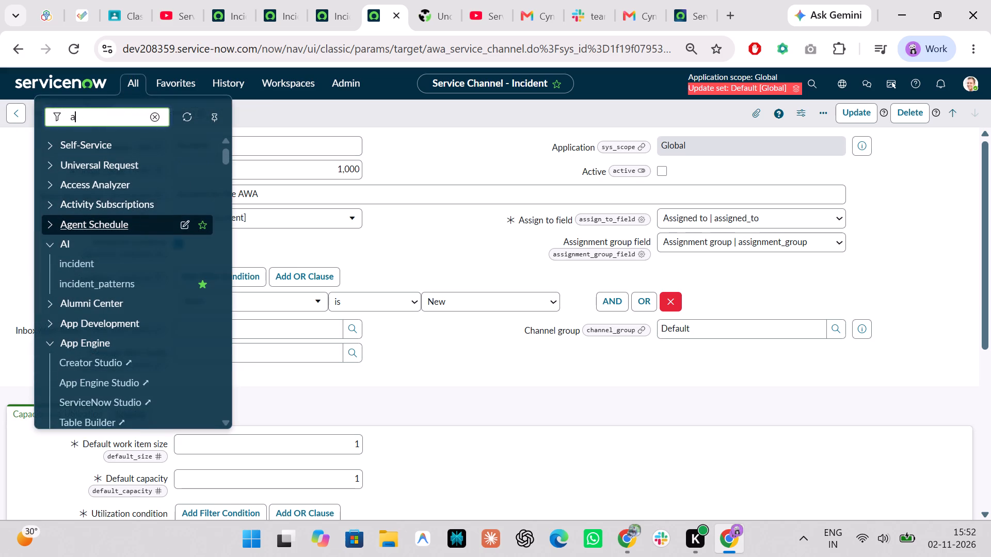
type("dvance re")
key("BackSpace")
key("BackSpace")
type("ass")
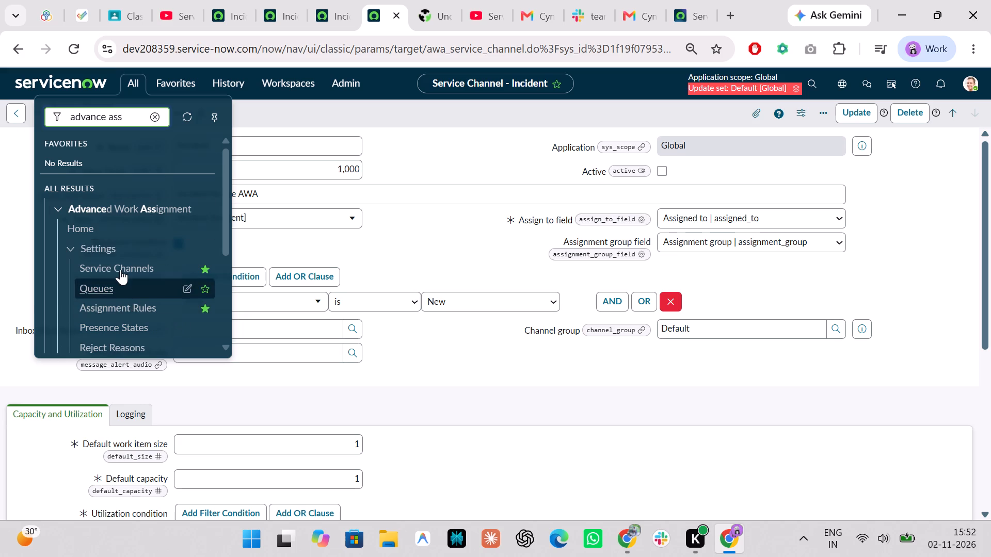
scroll(119, 262, "down", 1)
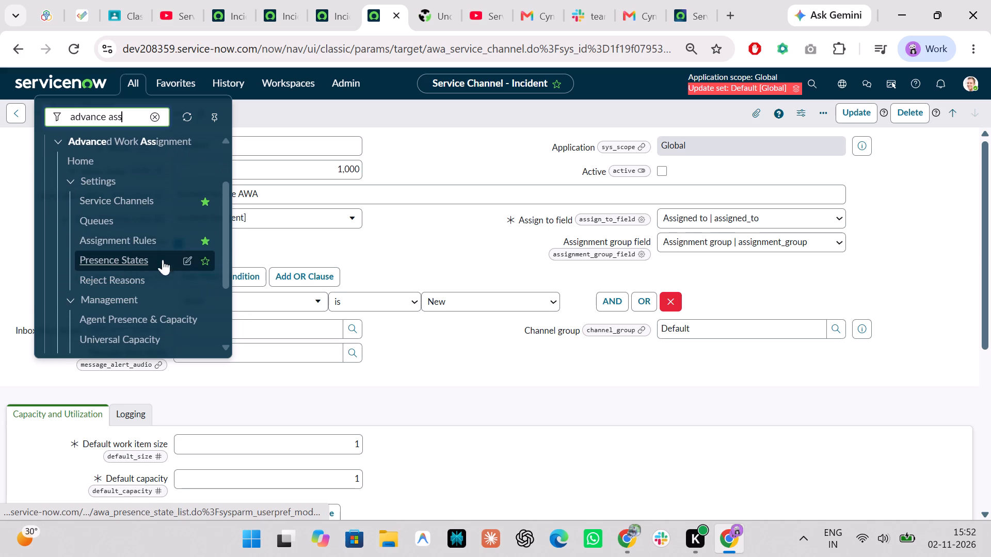
left_click(202, 257)
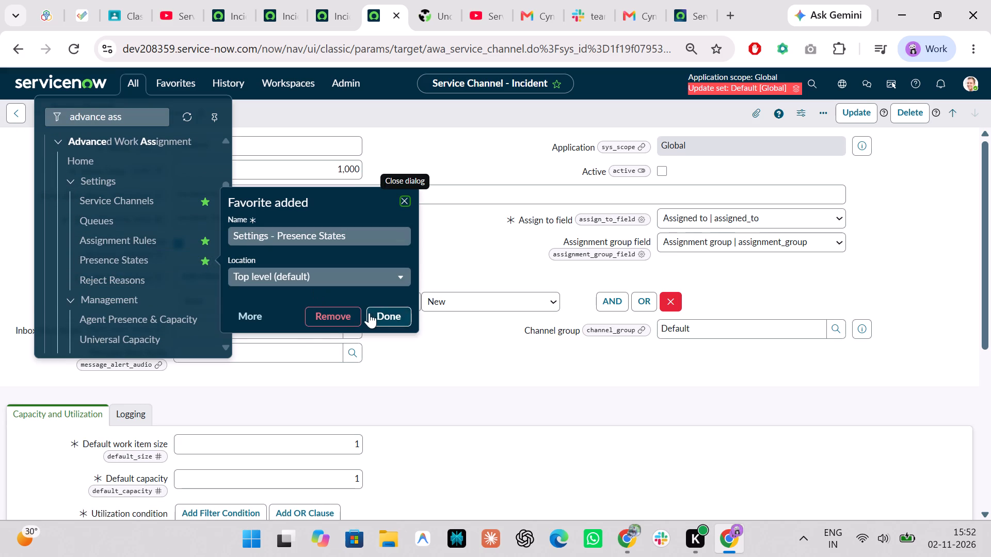
left_click(374, 313)
Open the Available record from the Presence States list in a separate browser tab.
left_click(117, 260, "ctrl")
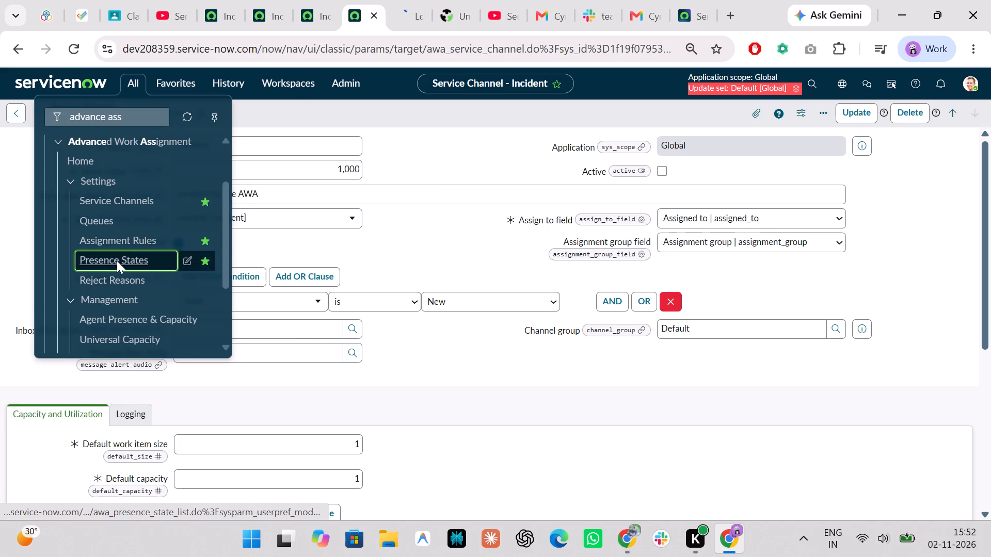
left_click(396, 0)
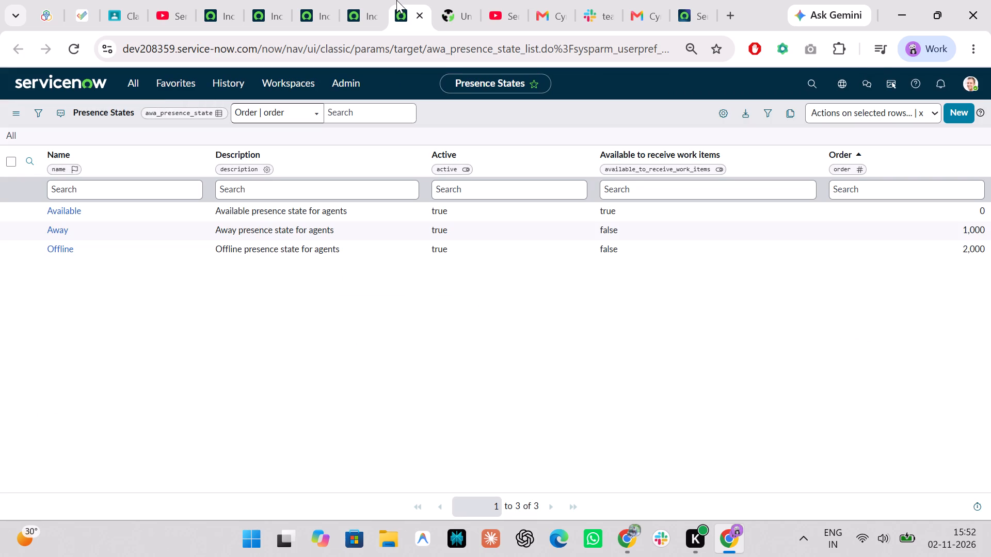
left_click(67, 210)
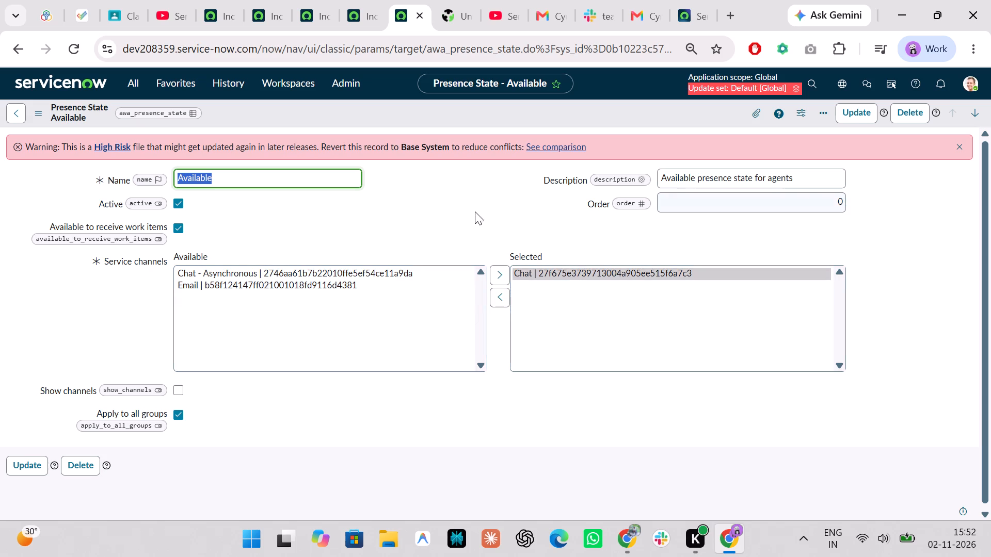
Review the Incident service channel's conditions, capacity and utilization, logging settings and related queues.
left_click(360, 0)
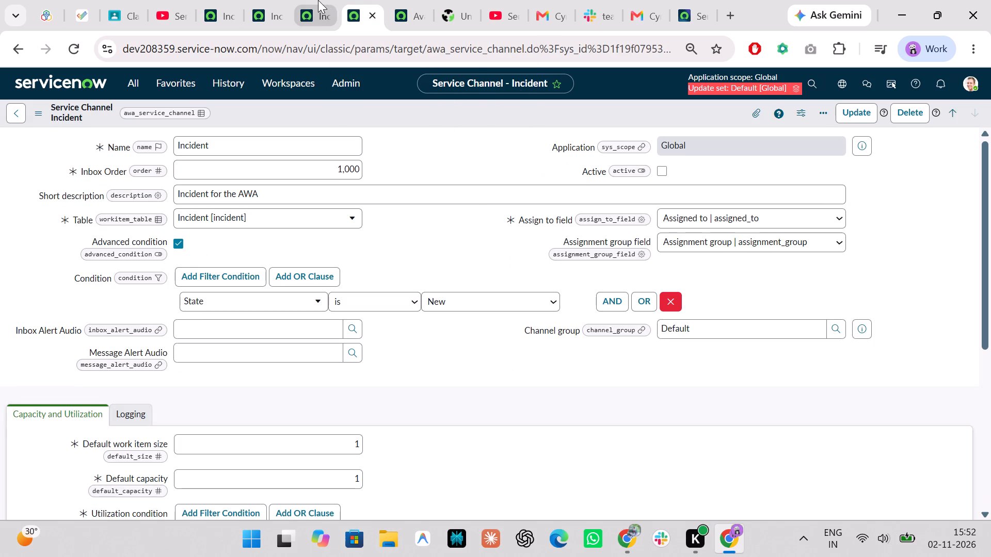
scroll(400, 336, "down", 3)
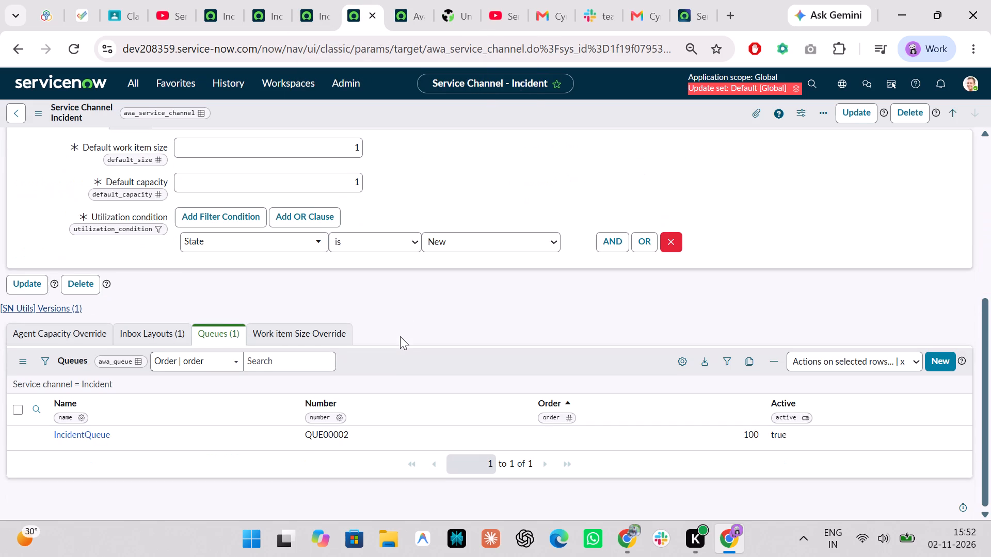
scroll(400, 336, "up", 2)
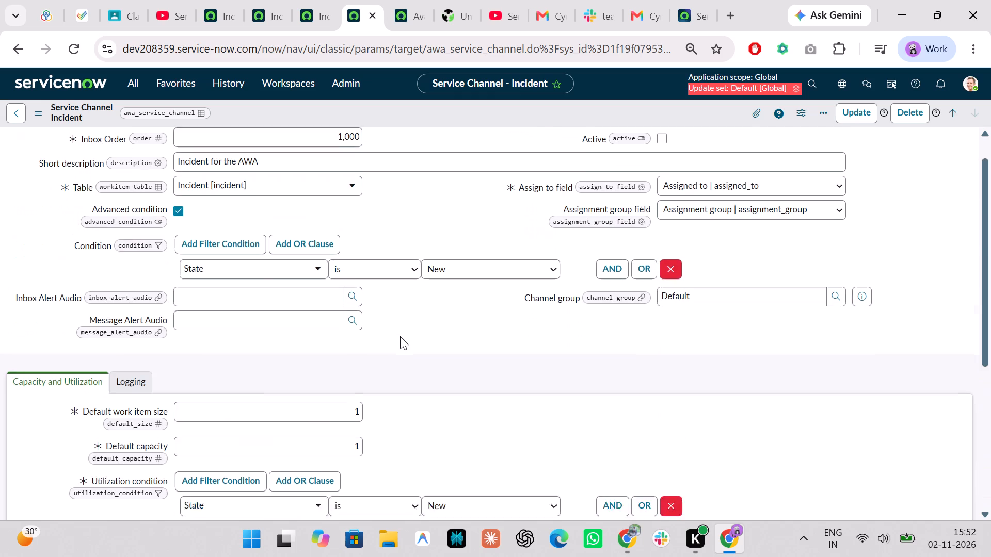
scroll(400, 336, "up", 1)
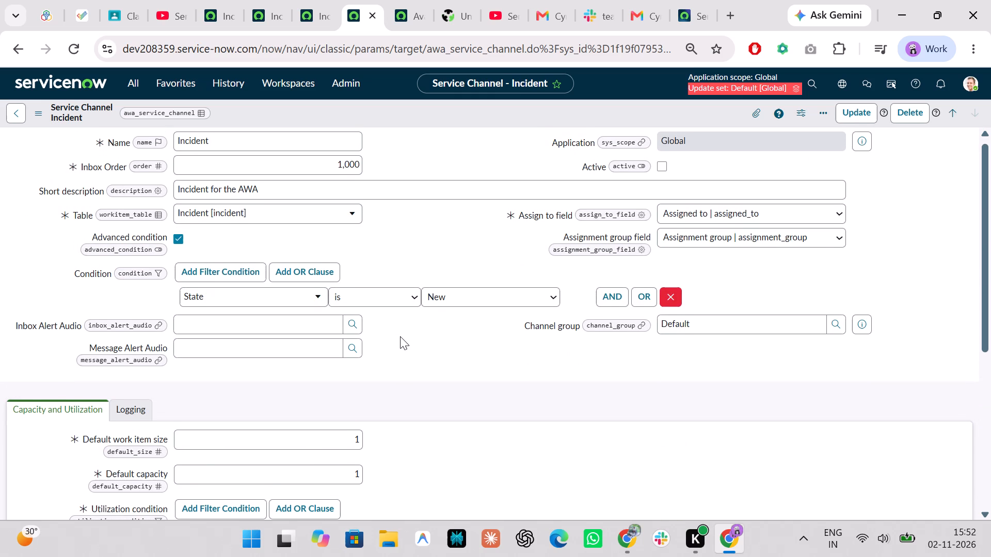
scroll(400, 336, "down", 2)
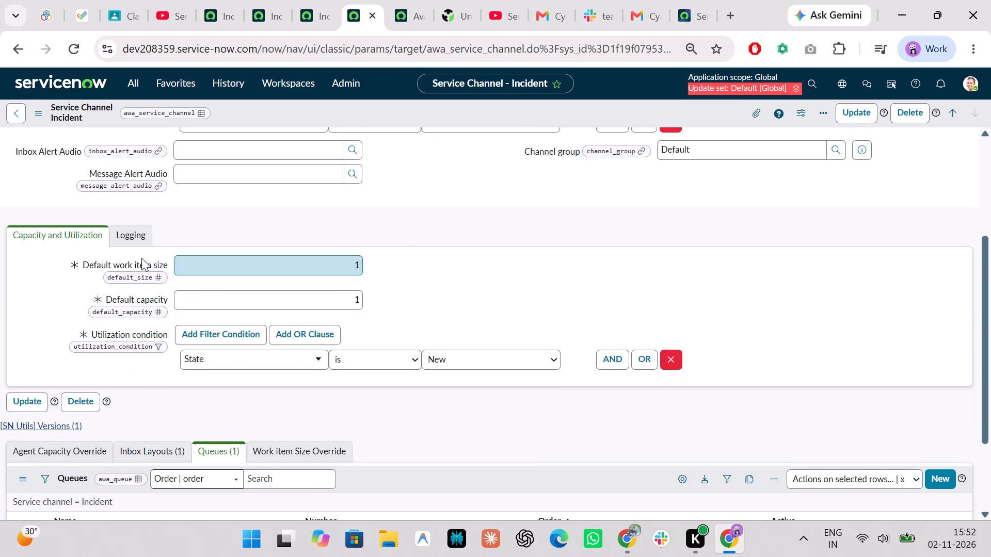
left_click(133, 237)
left_click(81, 238)
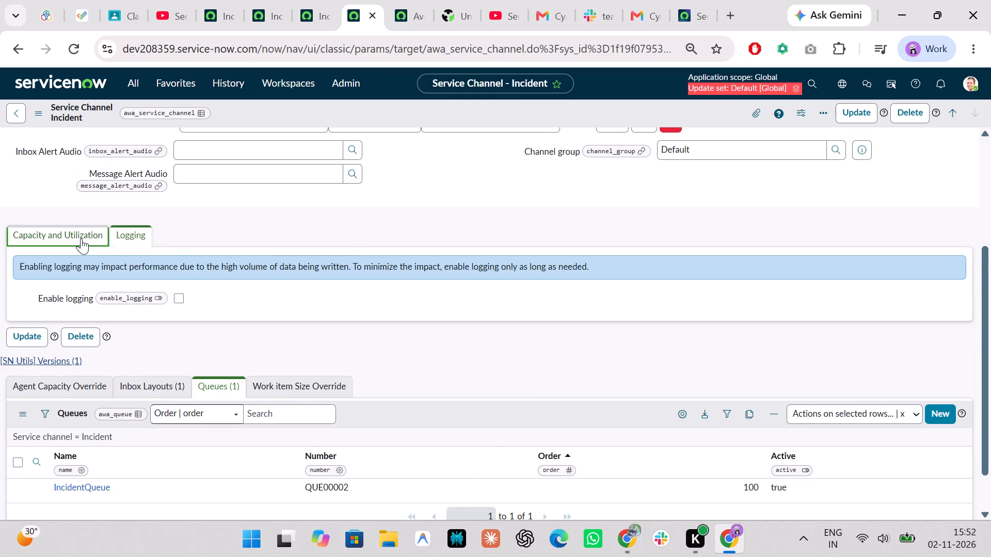
scroll(81, 238, "down", 4)
left_click(147, 330)
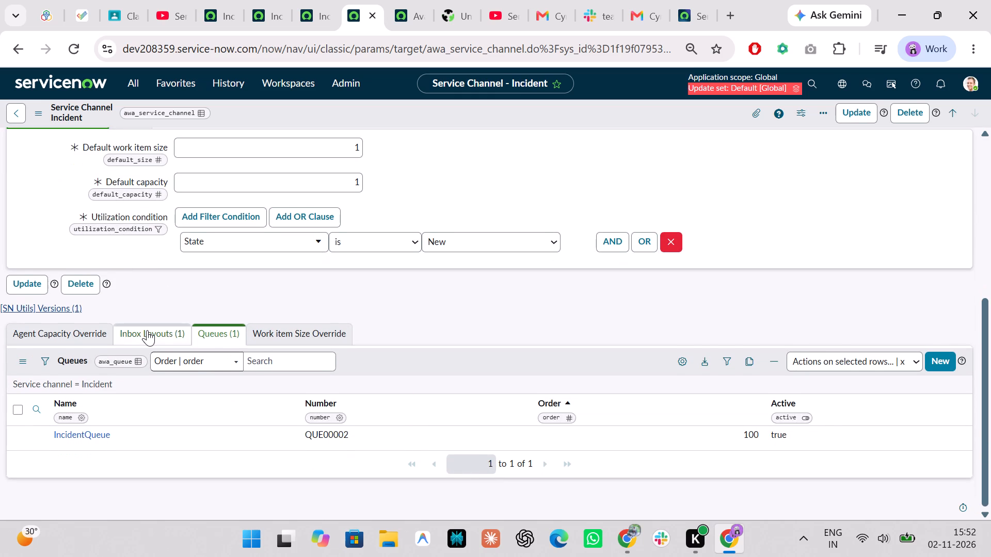
left_click(215, 334)
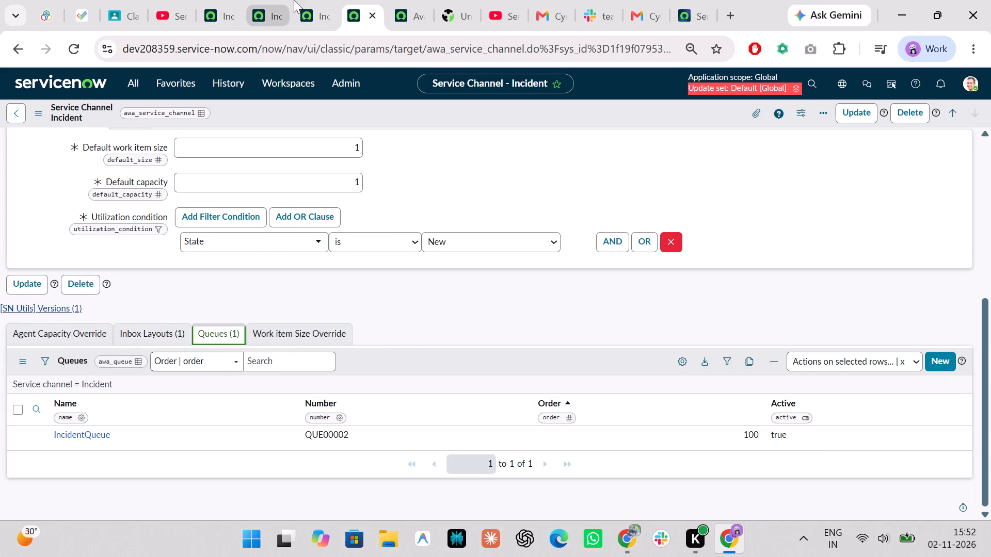
Check the Incident Manager group record and move its browser tab behind the Available presence state's tab.
left_click(307, 0)
scroll(318, 275, "up", 1)
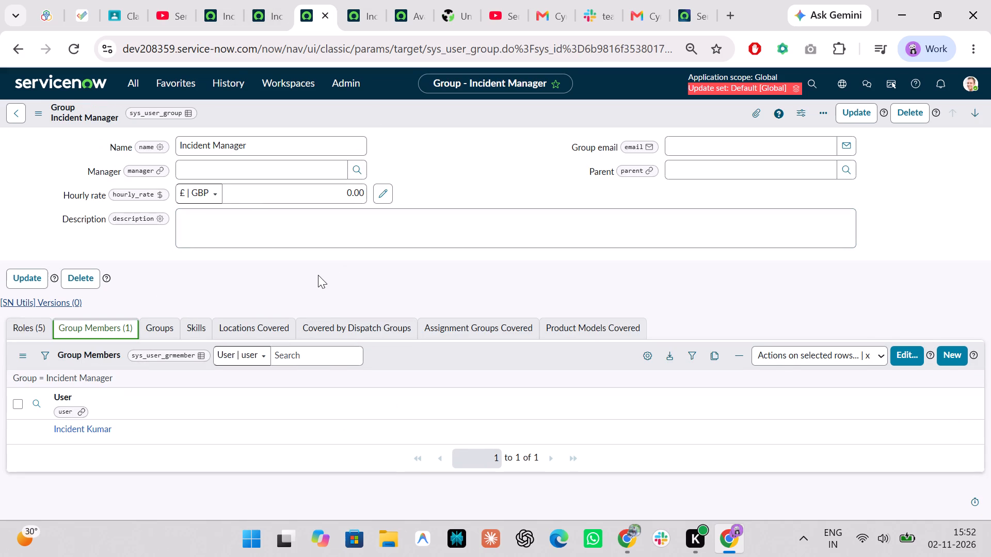
scroll(318, 275, "up", 1)
left_click_drag(302, 2, 341, 0)
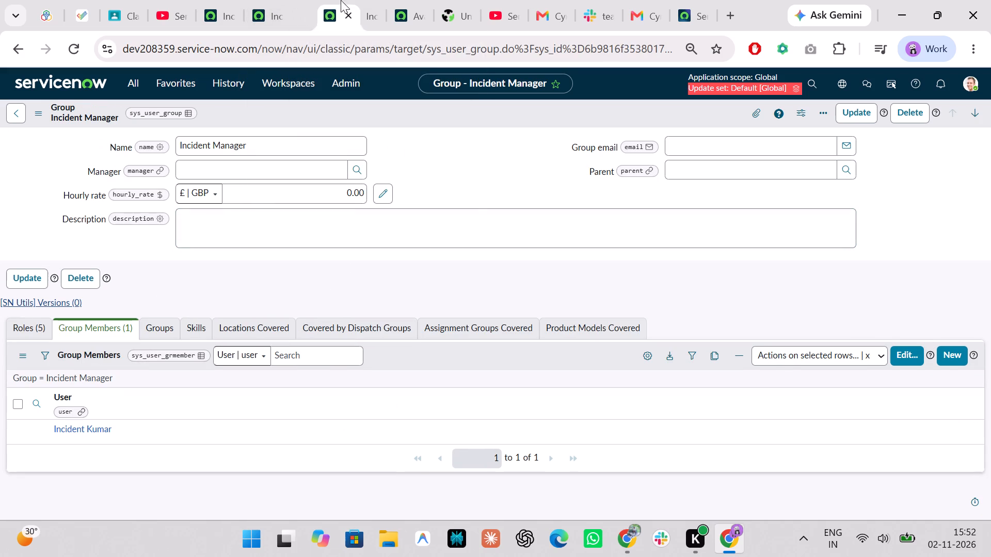
left_click_drag(341, 0, 404, 0)
Reload the Available presence state record.
left_click(365, 0)
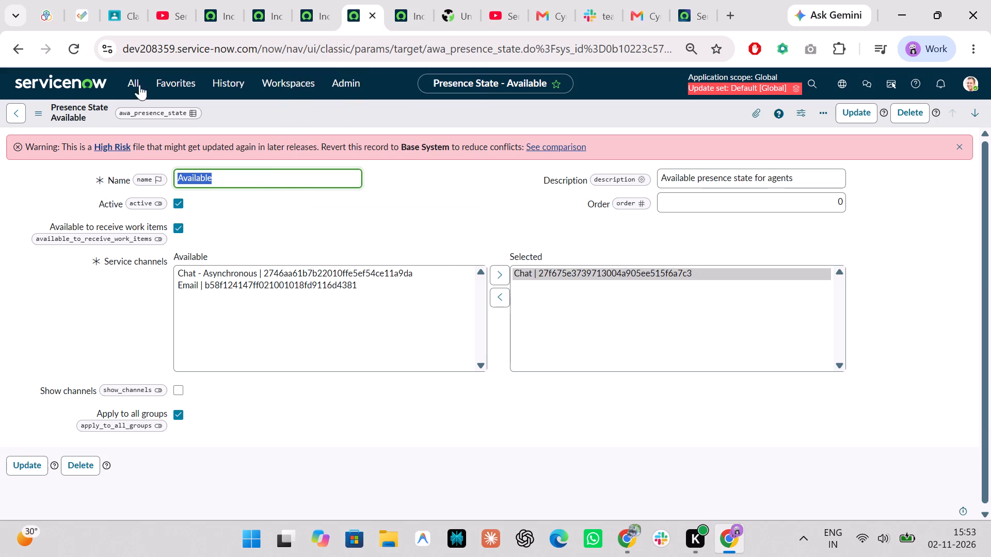
left_click(78, 47)
Compare the Incident service channel with the IncidentQueue record, including its routing condition and assignment eligibility.
left_click(303, 0)
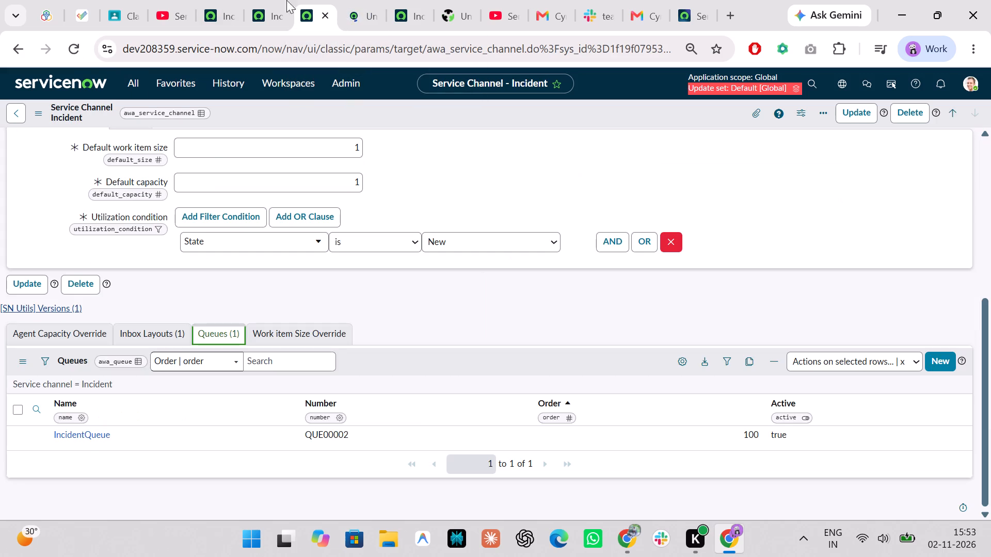
left_click(271, 0)
scroll(370, 226, "right", 1)
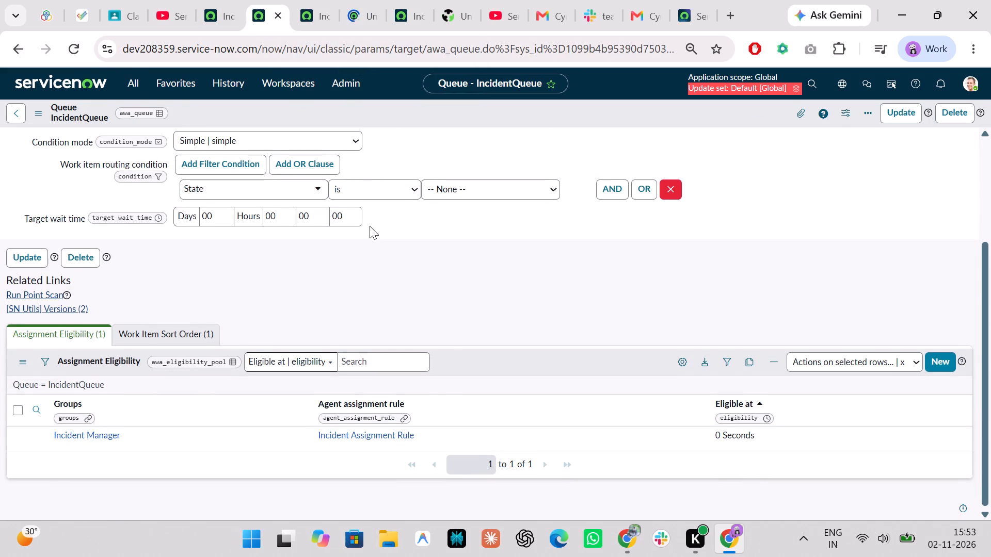
scroll(370, 226, "right", 1)
left_click(310, 0)
scroll(342, 181, "up", 2)
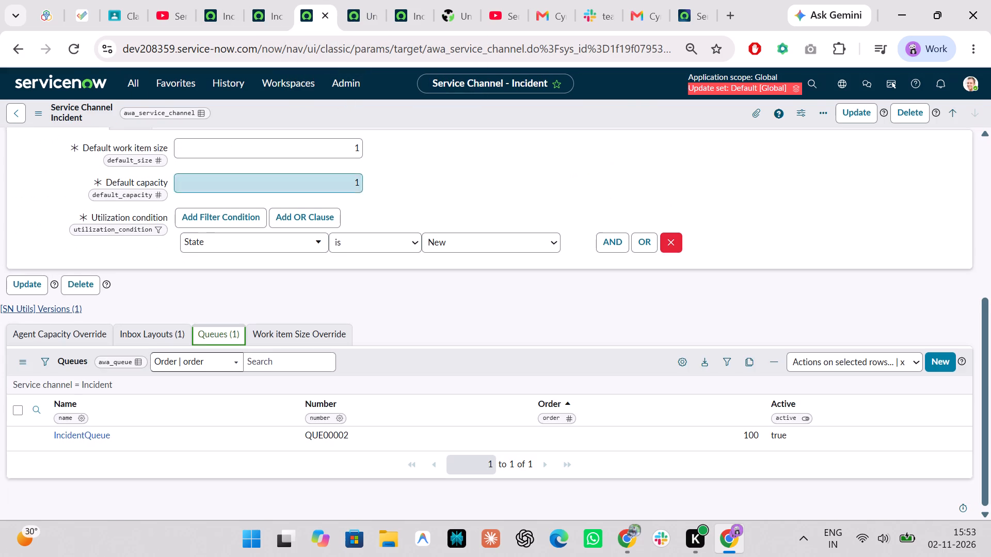
scroll(342, 181, "up", 2)
left_click(277, 0)
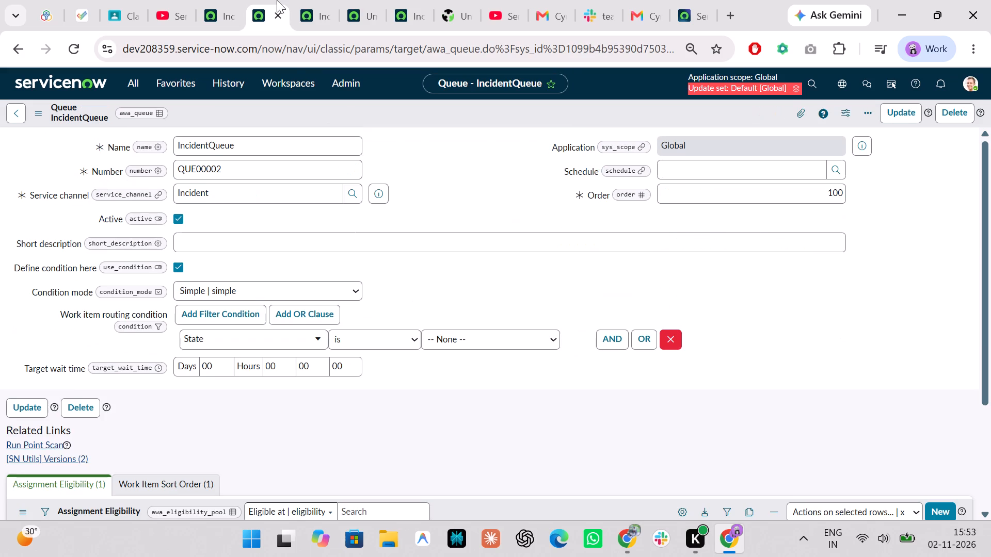
scroll(285, 211, "up", 1)
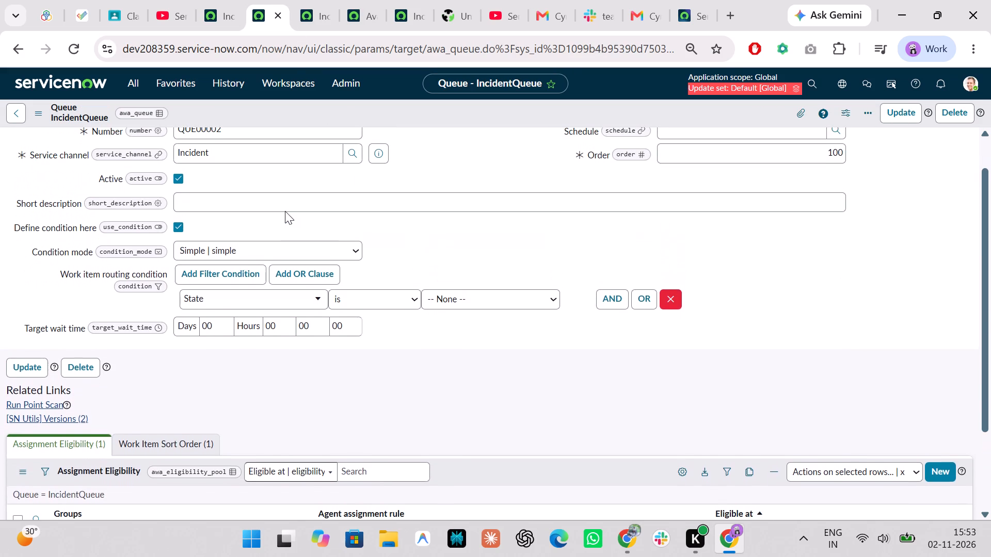
scroll(285, 211, "up", 1)
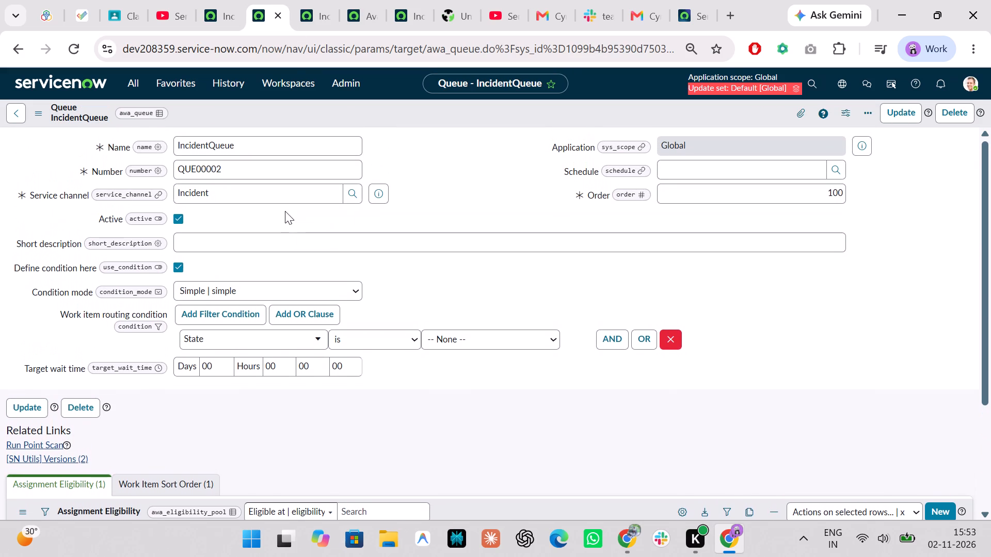
scroll(285, 211, "up", 1)
Recheck the Available presence state, the Incident service channel's conditions and capacity, and the IncidentQueue record.
left_click(379, 3)
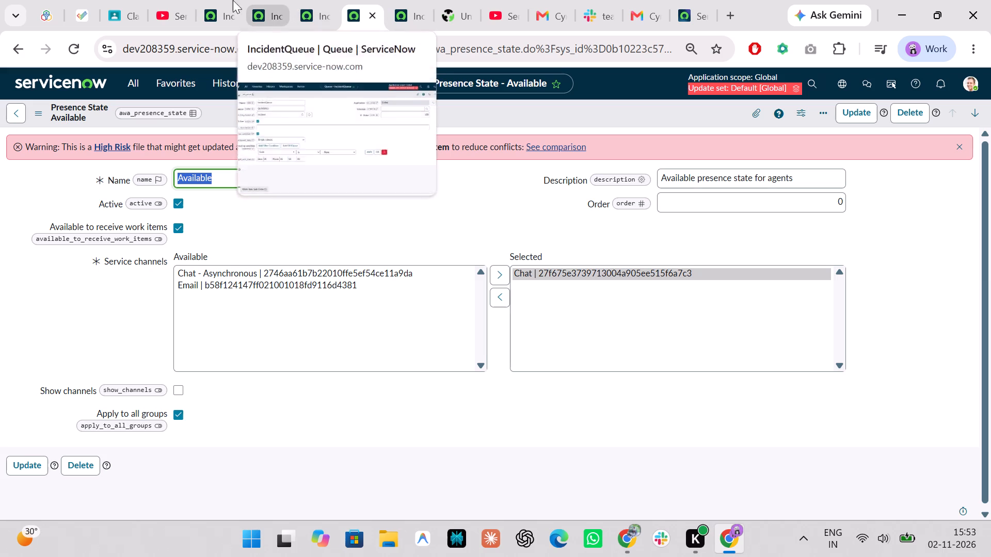
left_click(314, 0)
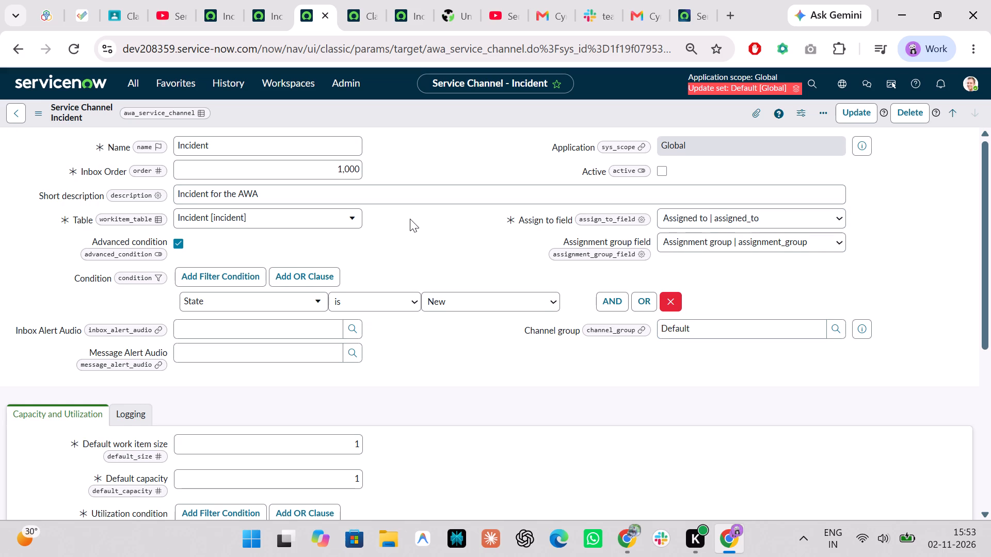
scroll(410, 219, "down", 2)
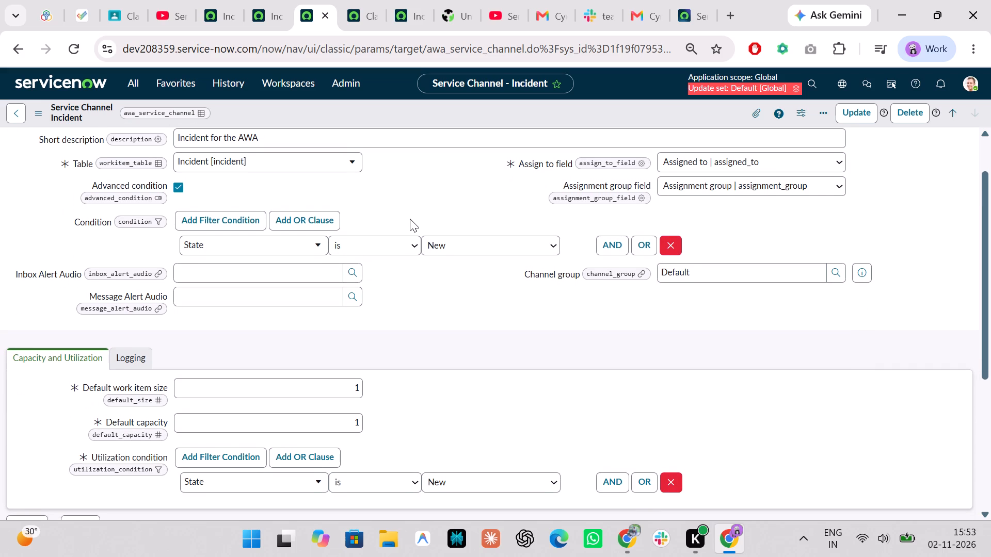
scroll(410, 219, "down", 2)
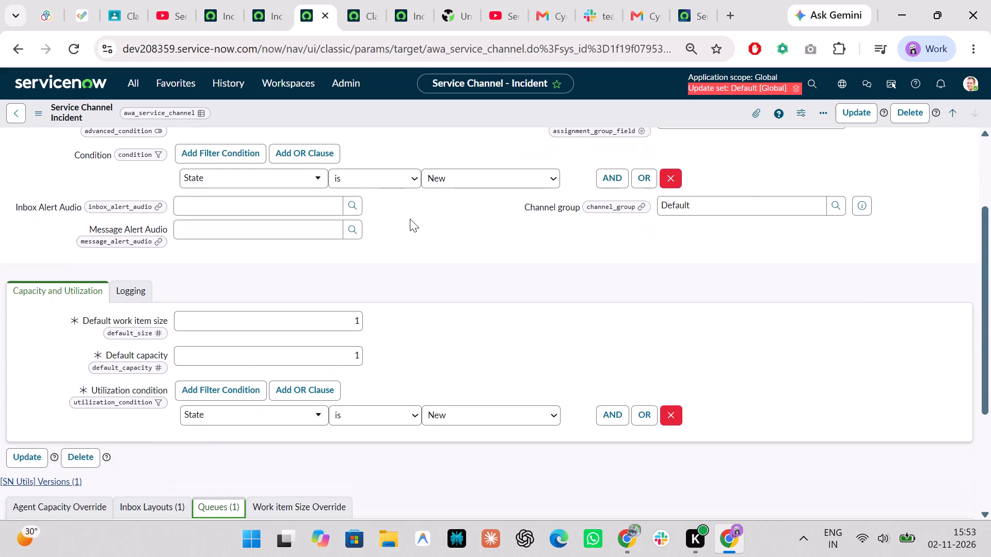
left_click(290, 0)
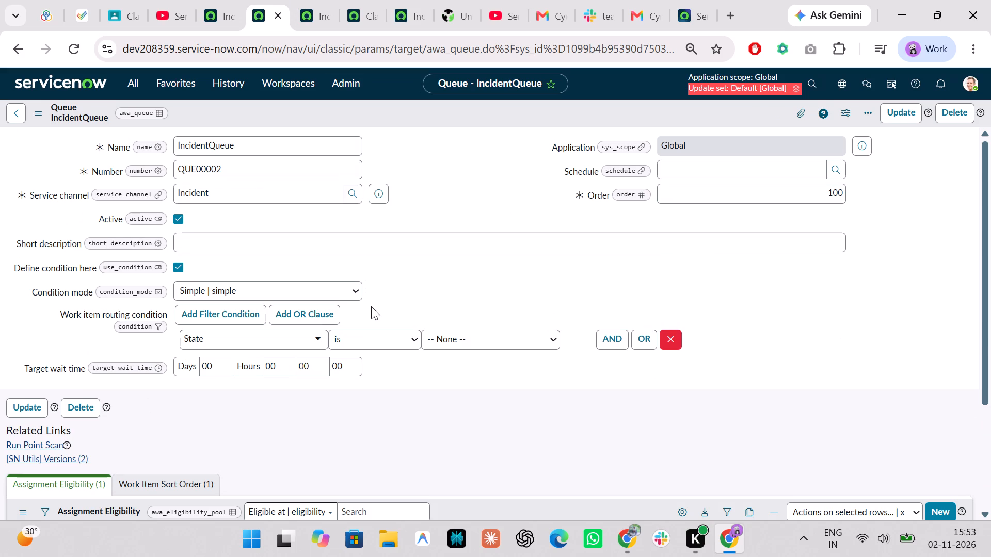
Review the Available presence state's service channels and the Incident service channel's settings.
left_click(349, 0)
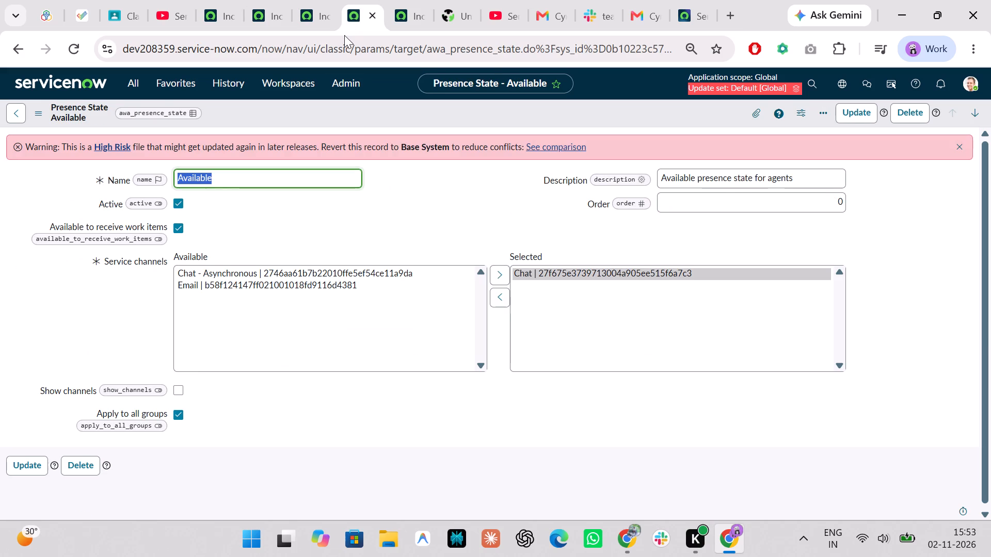
left_click(322, 0)
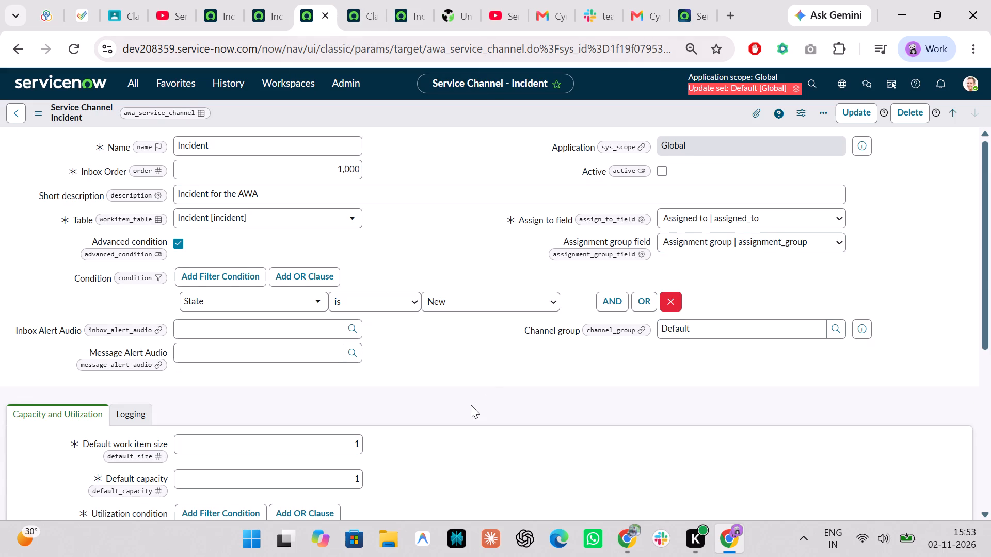
scroll(471, 405, "down", 2)
Reload the Incident Assignment Rule, review its Assign by options, auto-assign handling and rejection handling, and save the record.
left_click(218, 0)
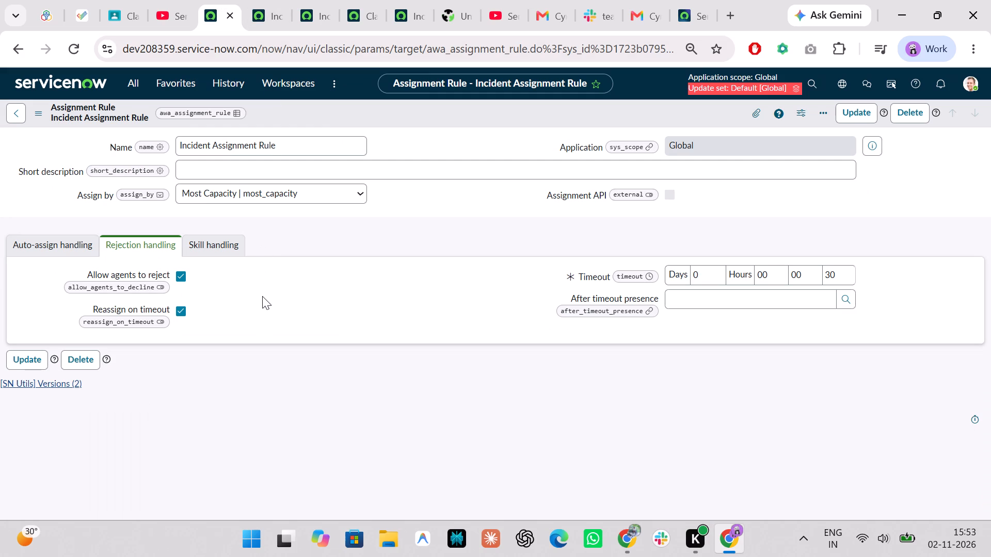
scroll(262, 296, "up", 2)
left_click(83, 47)
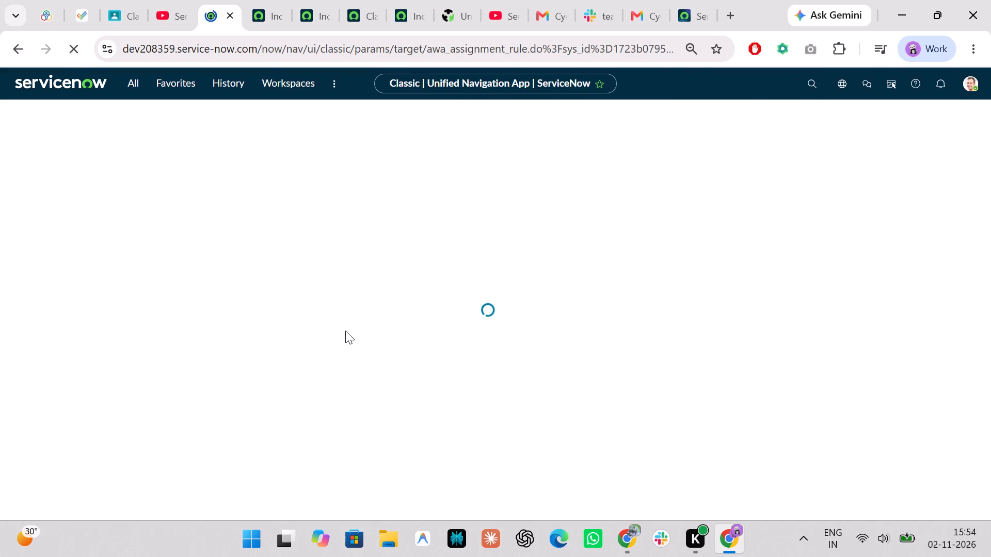
left_click(34, 244)
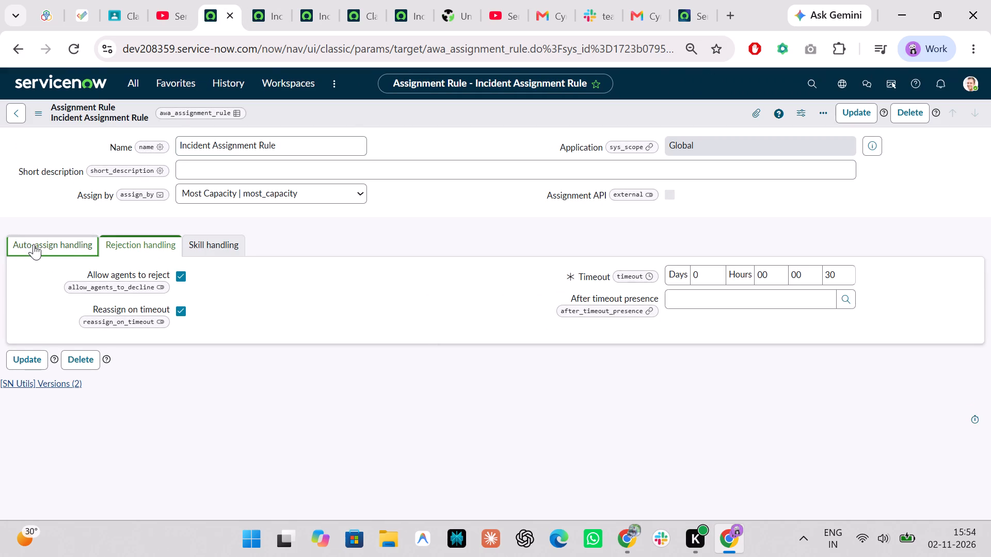
left_click(281, 198)
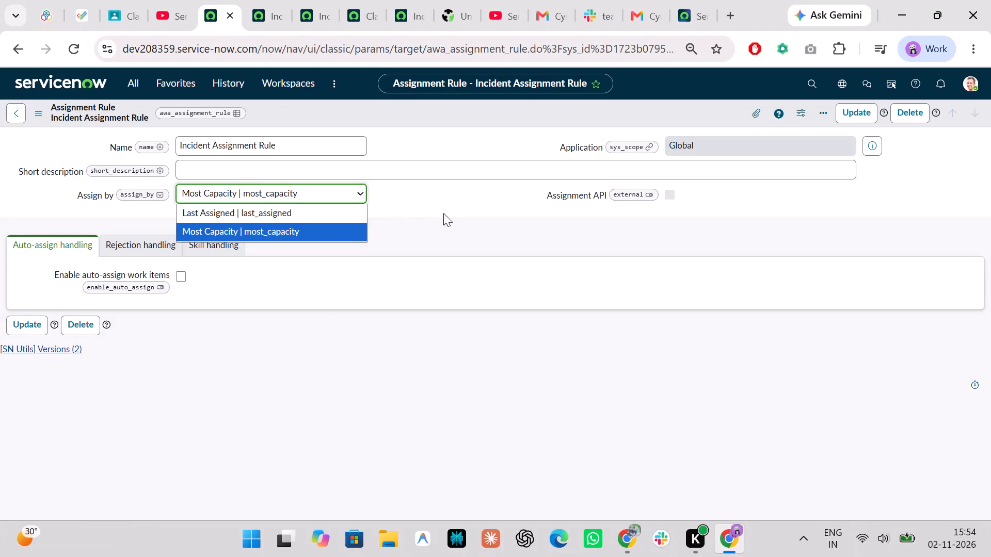
left_click(452, 215)
left_click(136, 241)
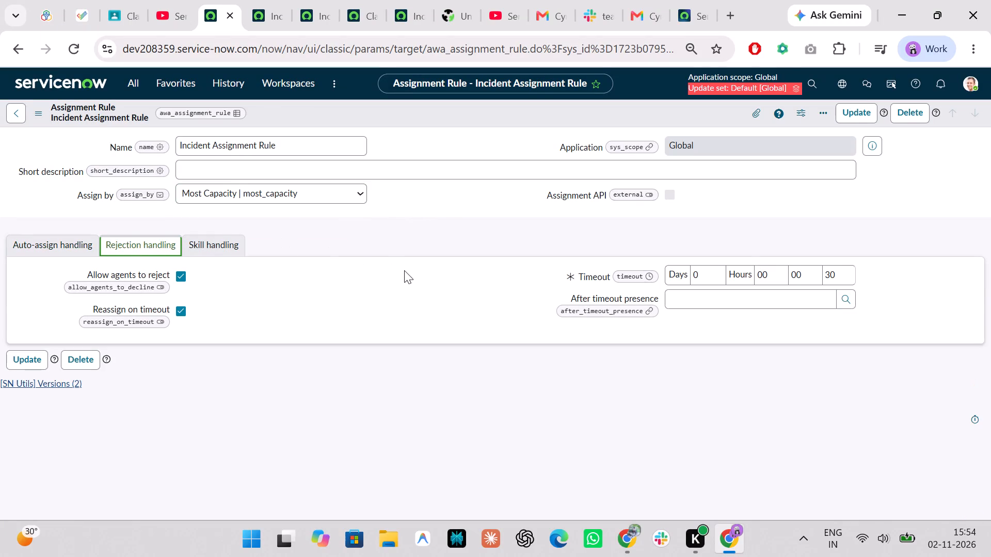
key("ctrl+s")
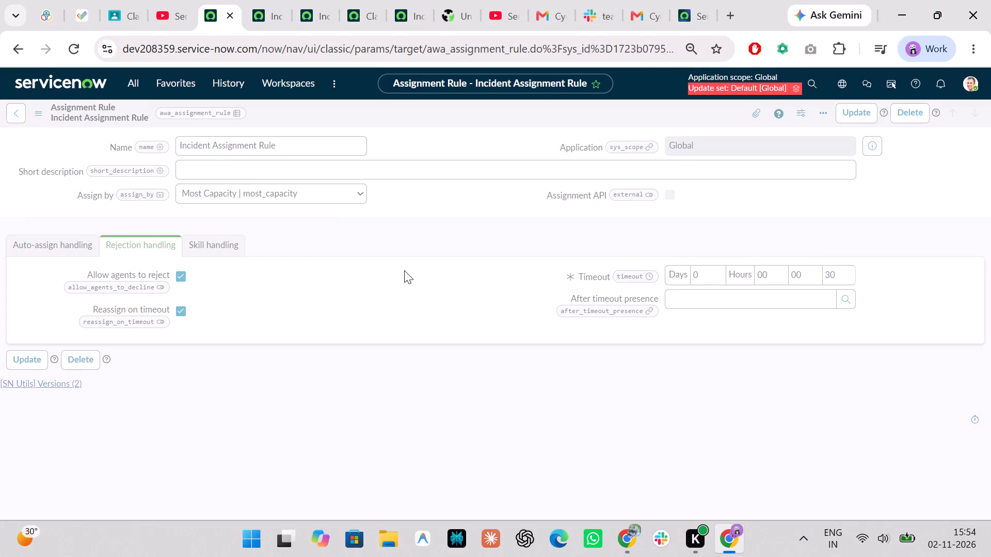
Set the IncidentQueue record's schedule to 24 x 7 and save the queue.
left_click(264, 1)
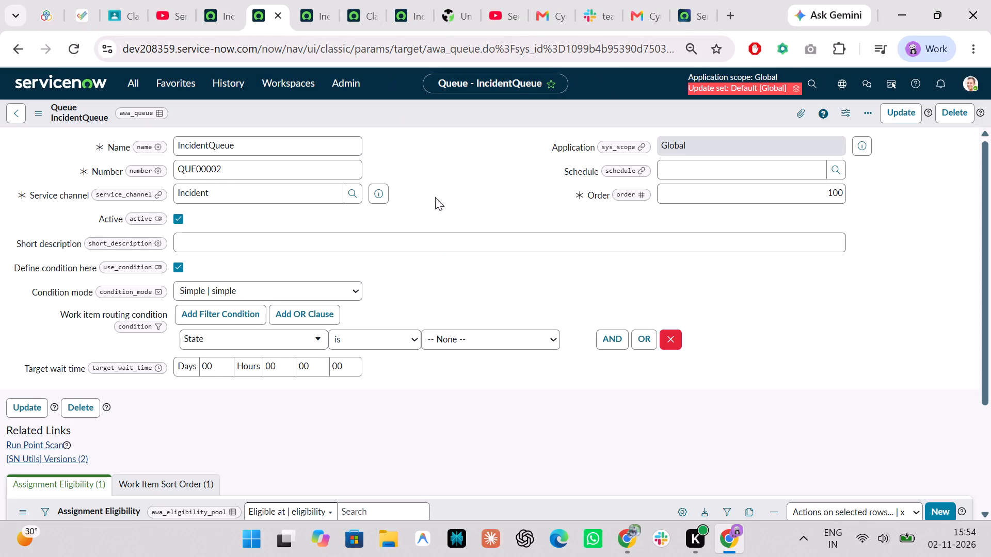
left_click(467, 300)
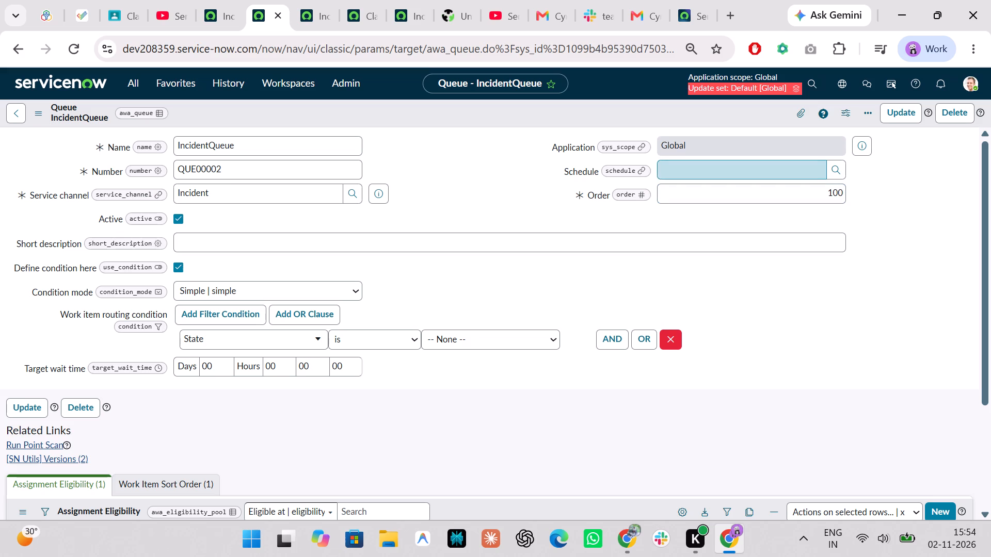
left_click(730, 166)
type("24")
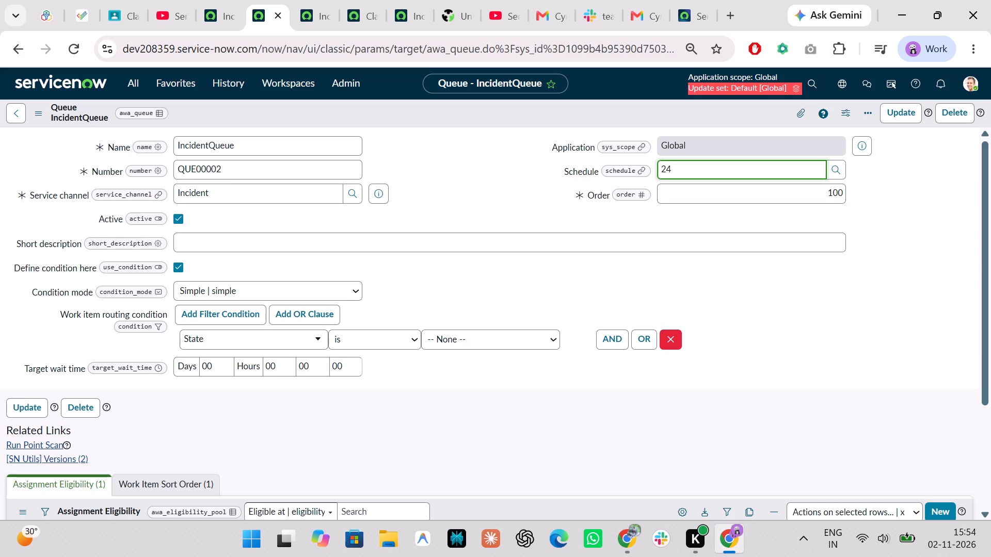
key("Down")
key("Return")
key("ctrl+s")
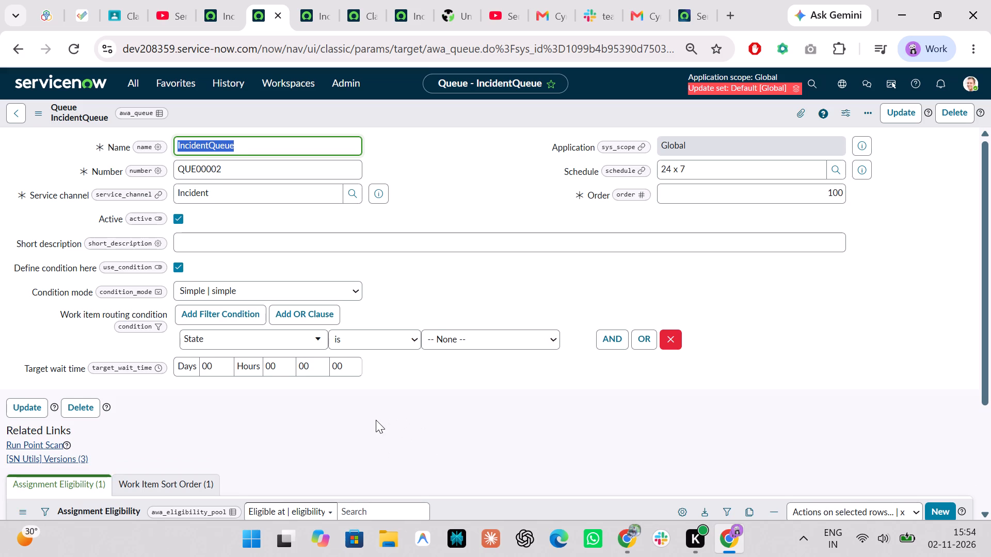
Set the IncidentQueue work item routing condition to State is New and save the queue.
left_click(497, 345)
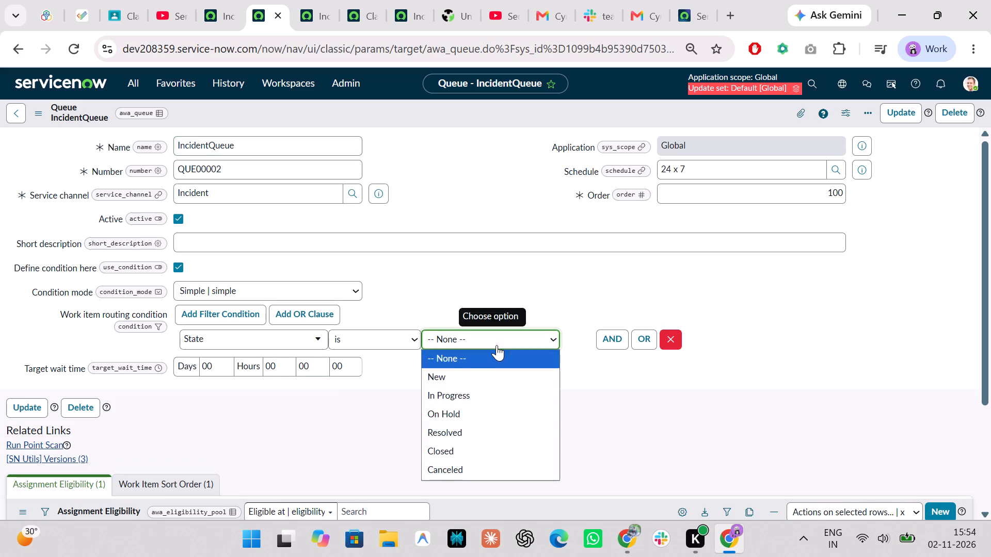
left_click(465, 376)
left_click(419, 427)
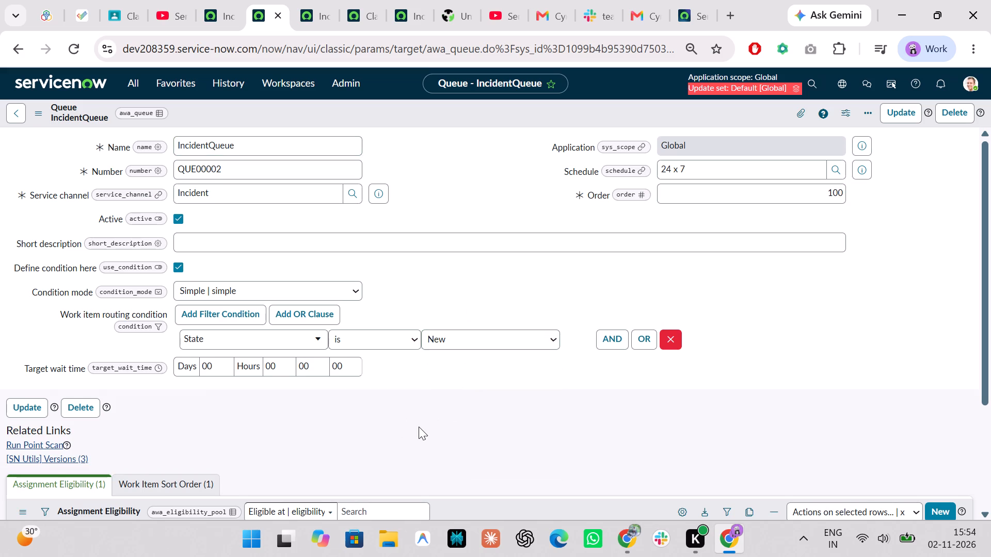
key("ctrl+s")
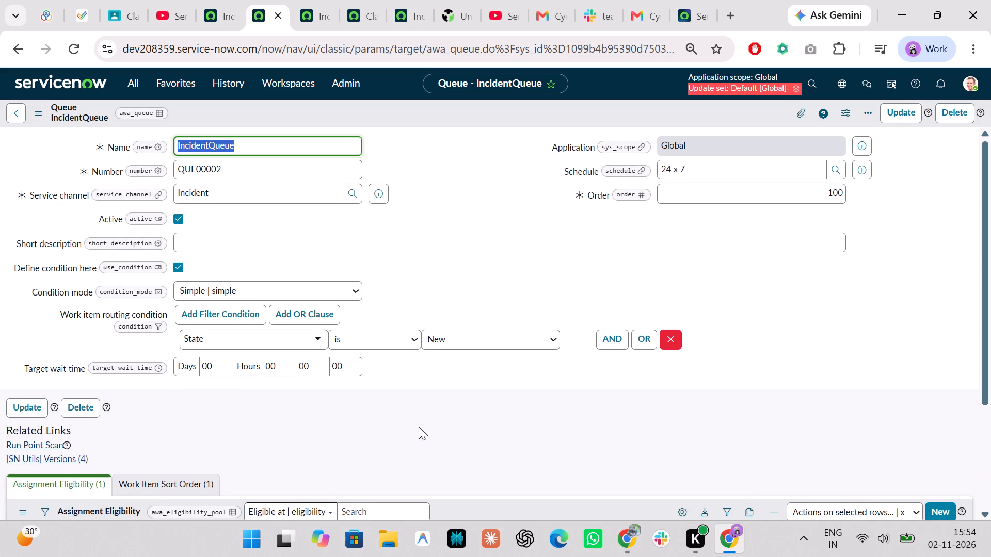
Activate the Incident service channel and save its record.
left_click(233, 0)
left_click(323, 0)
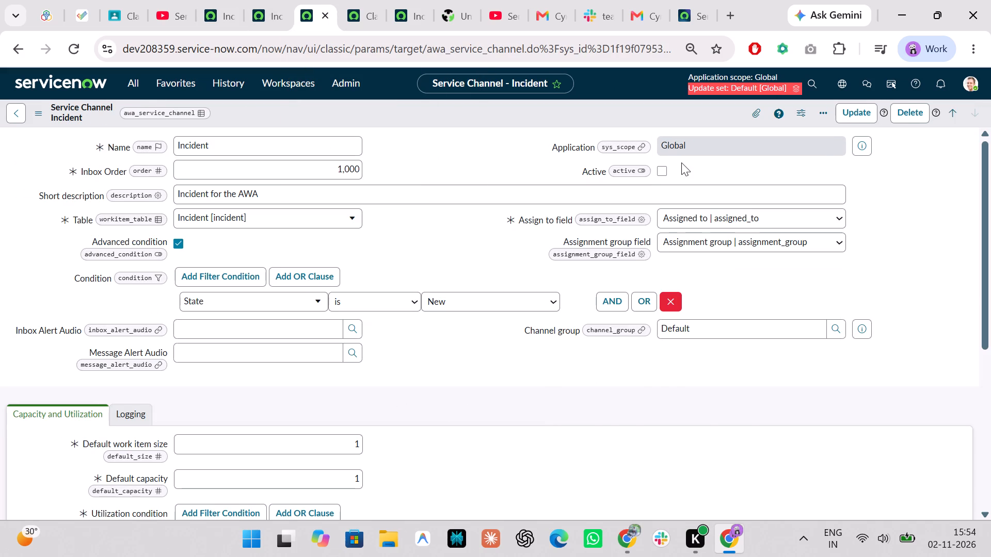
left_click(662, 170)
key("ctrl+s")
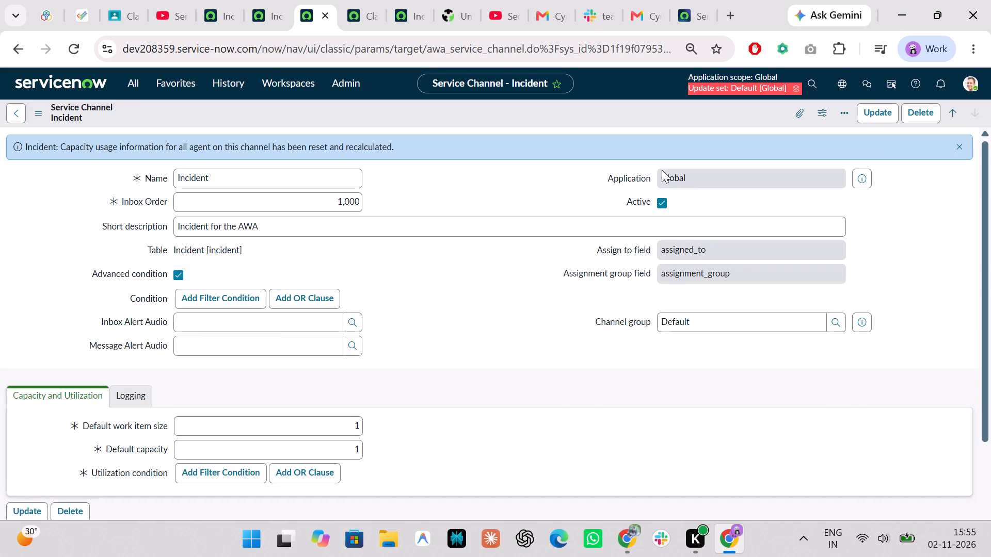
Reload the Available presence state, add Incident to its selected service channels, and save the record.
left_click(367, 0)
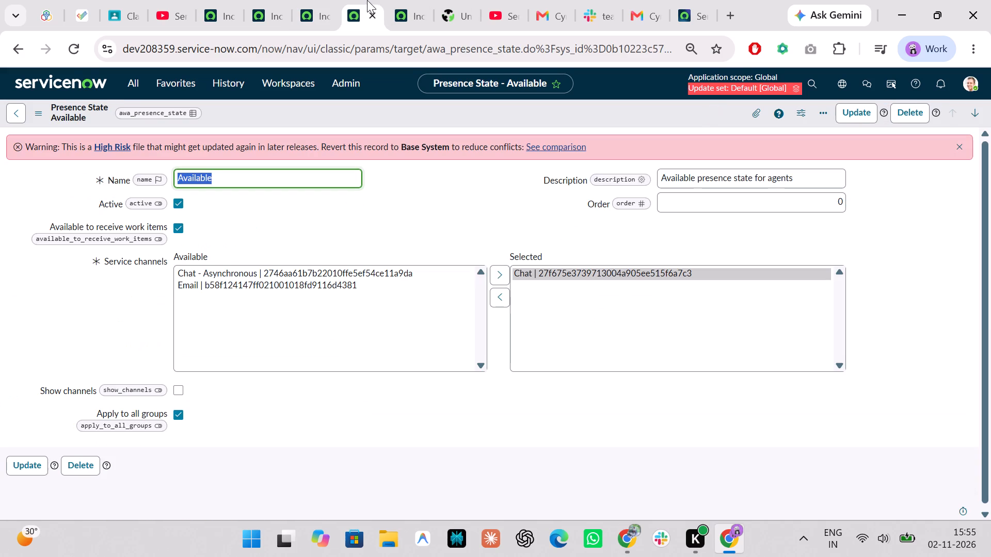
left_click(72, 45)
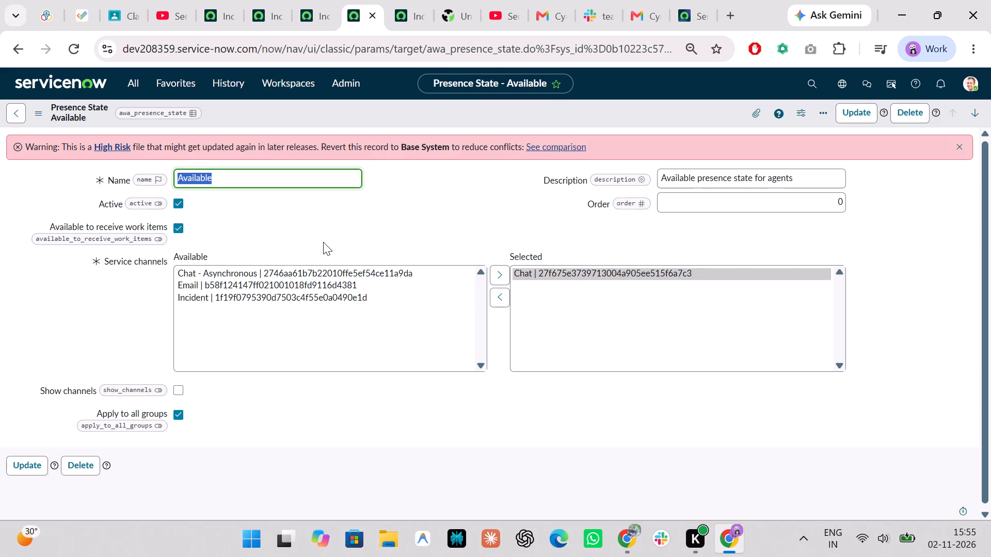
double_click(260, 299)
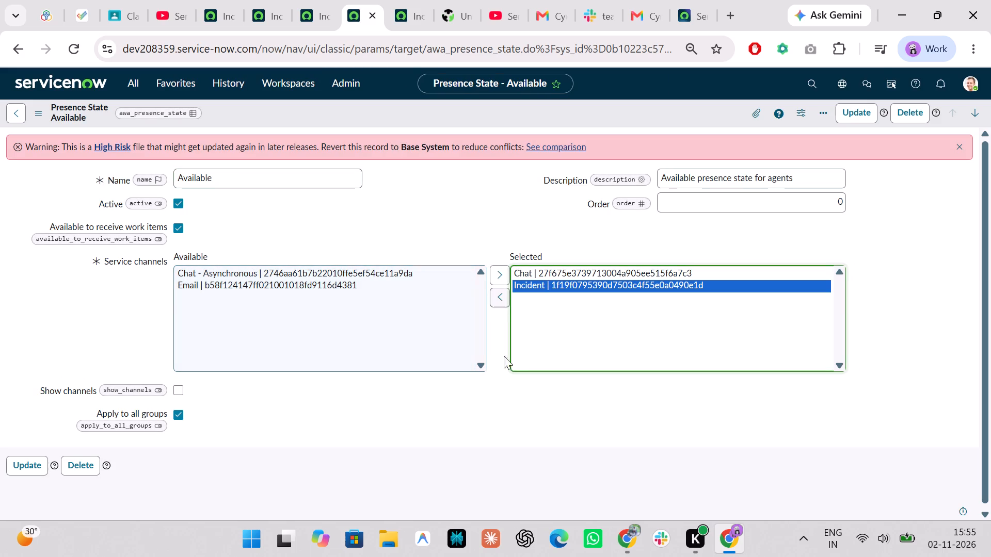
key("ctrl+s")
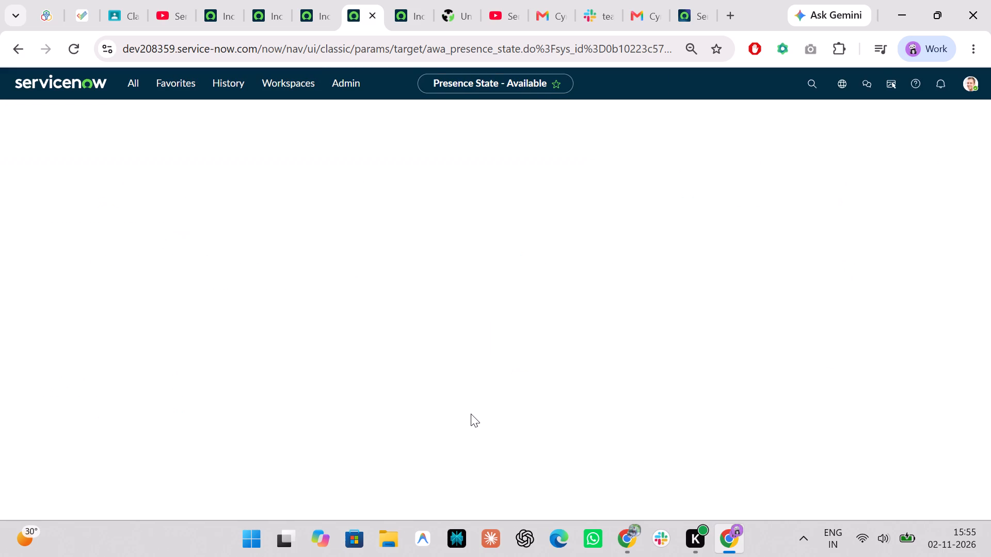
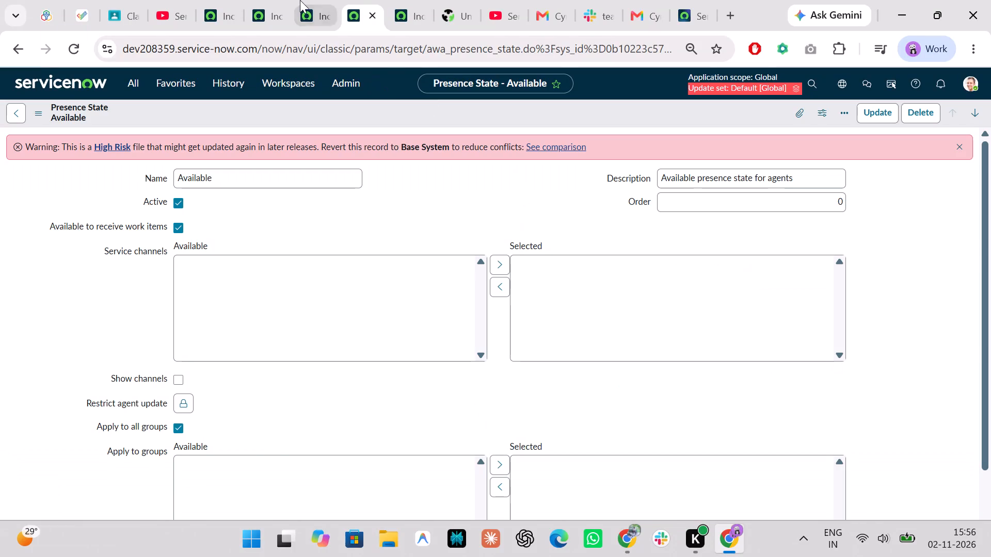
Create and save a new incident with the first recently selected user as caller and the short description qwert.
left_click(215, 0)
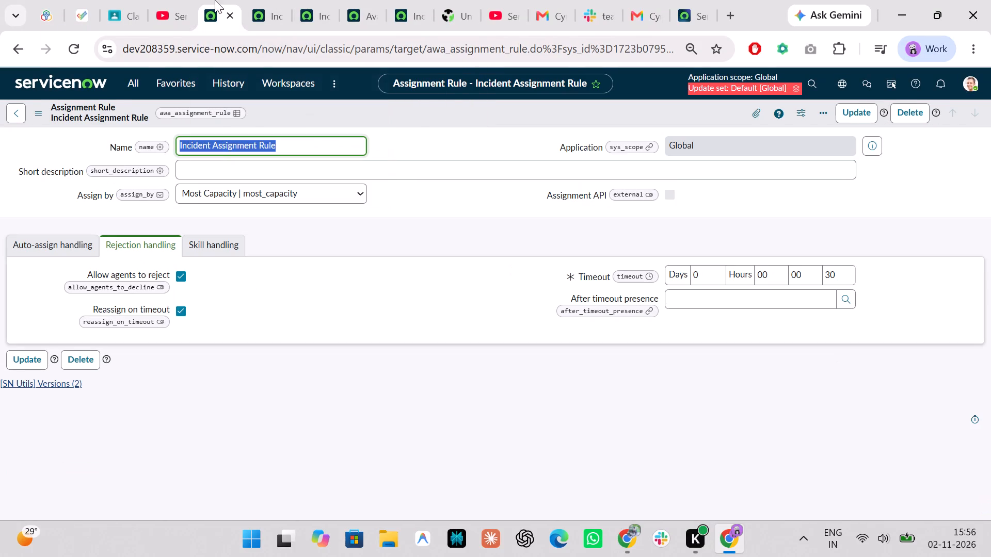
left_click(406, 0)
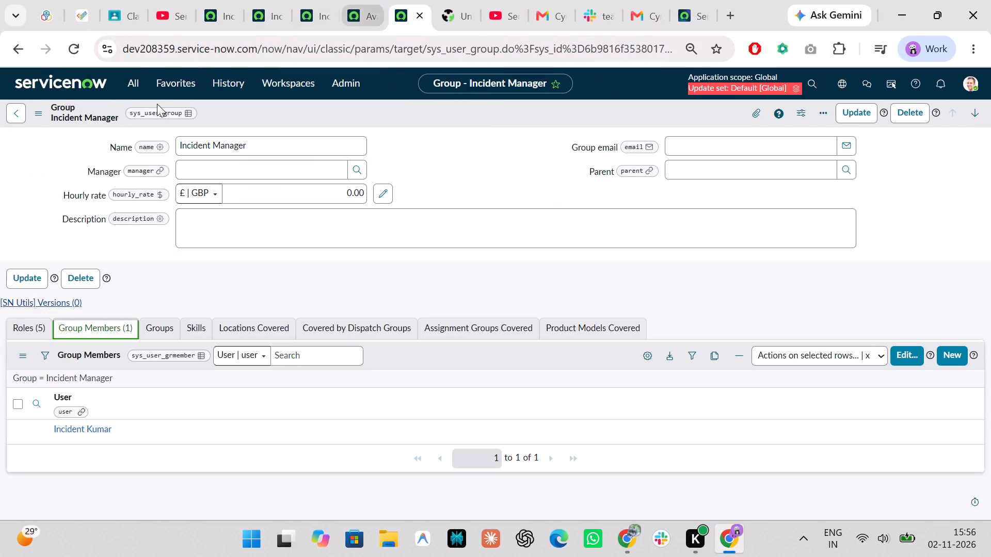
left_click(137, 86)
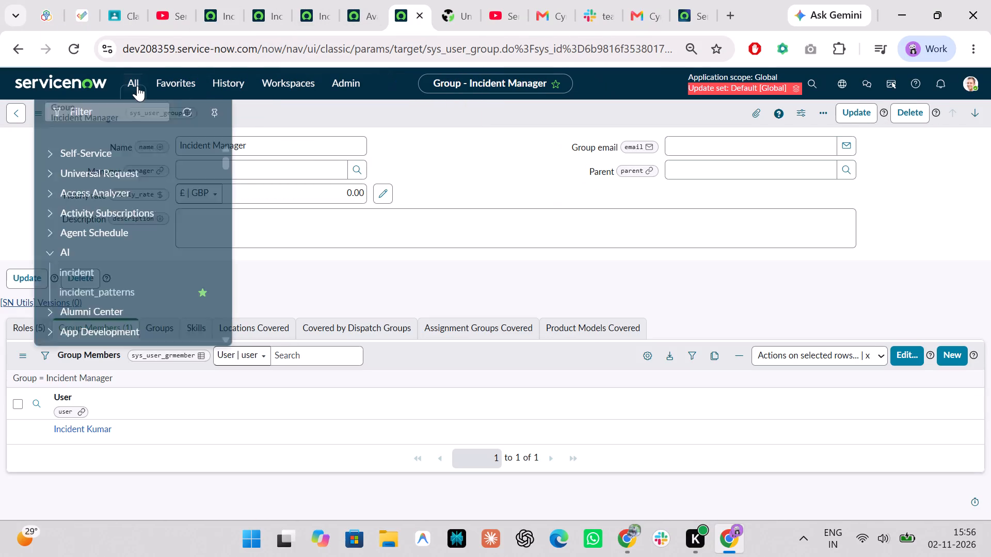
type("inc")
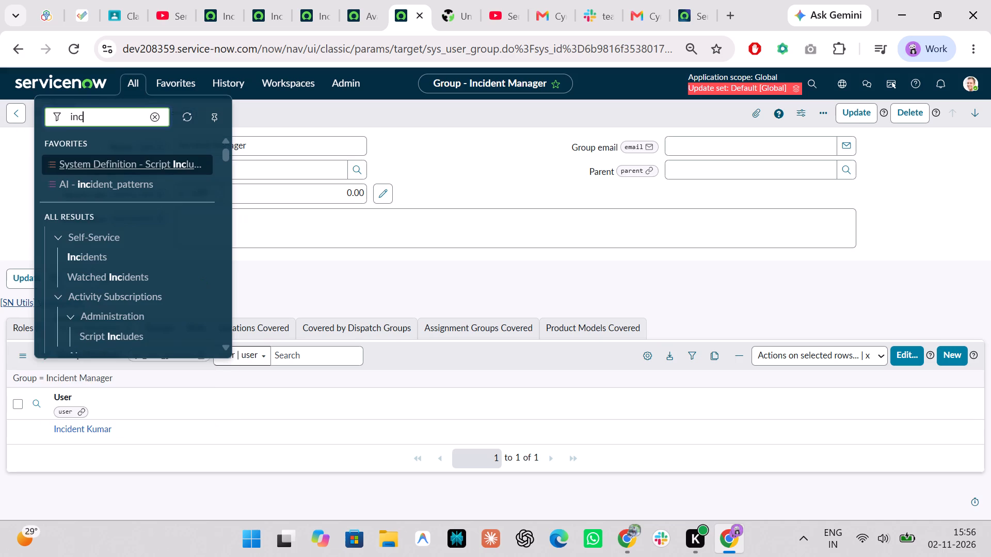
type("ident.")
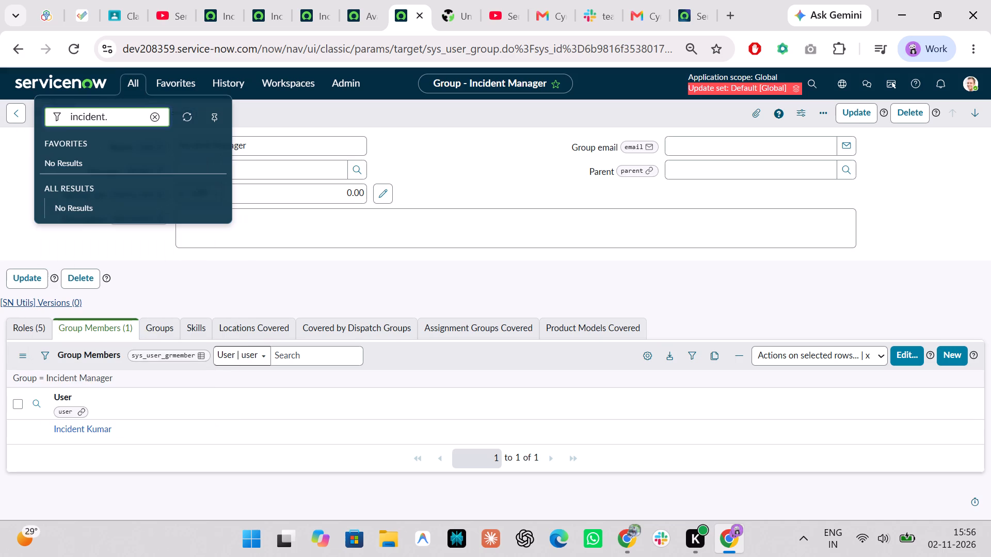
type("DO")
key("Return")
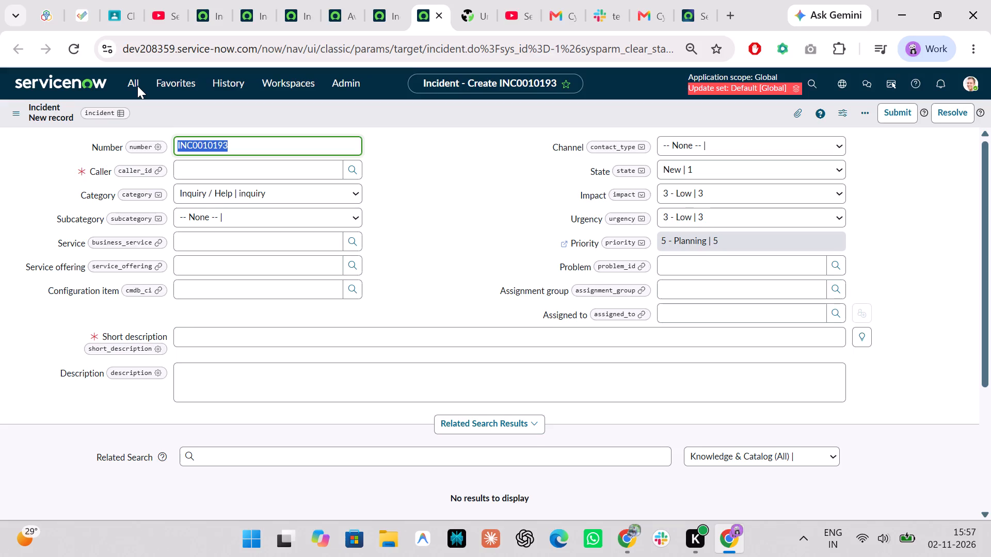
left_click(222, 170)
left_click(244, 205)
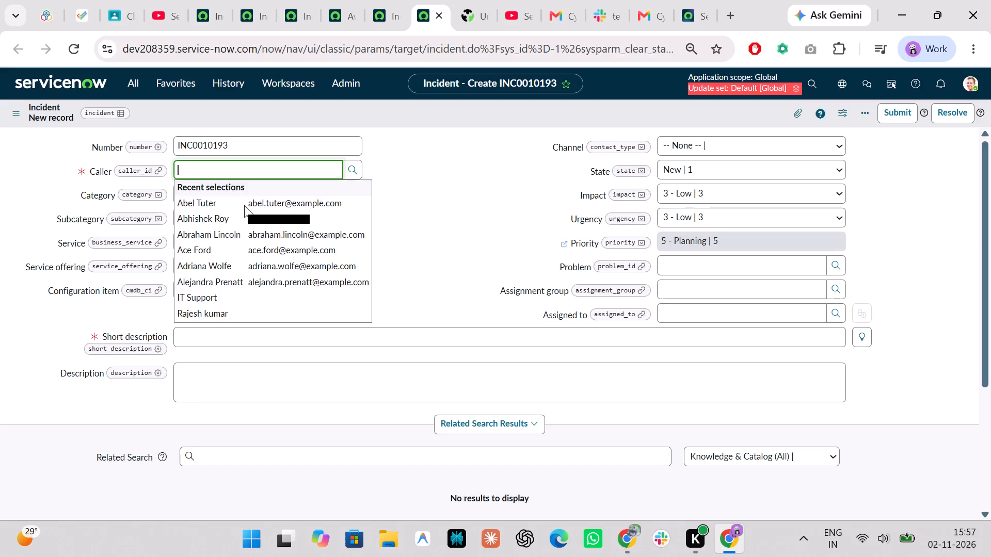
left_click(297, 336)
type("qwert")
key("ctrl+s")
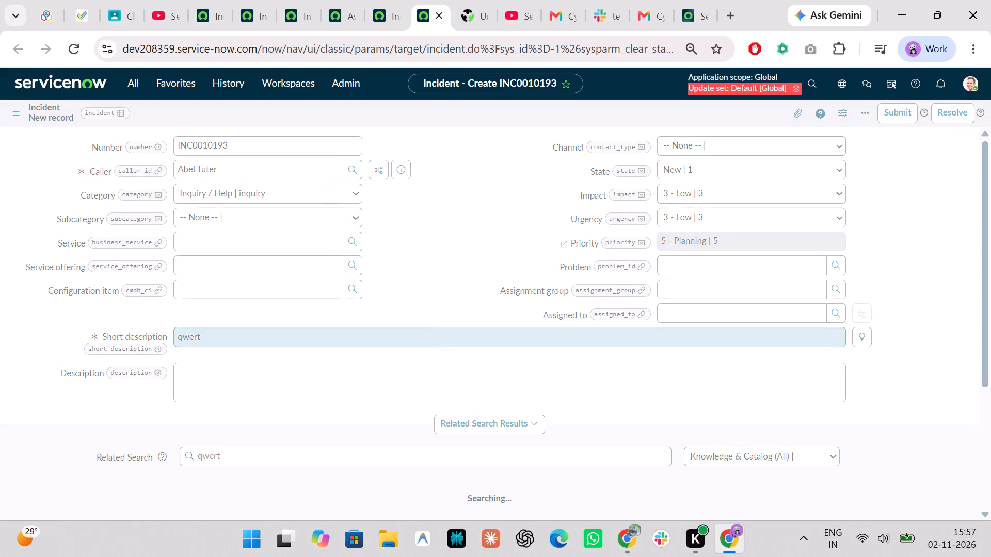
Impersonate the user who is the sole member of the Incident Manager group.
left_click(402, 0)
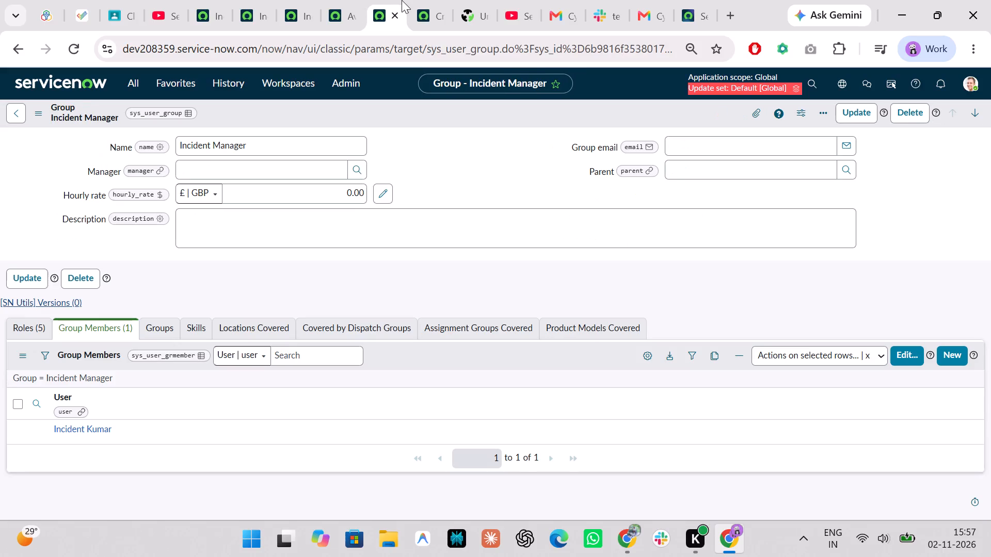
left_click(967, 78)
left_click(888, 240)
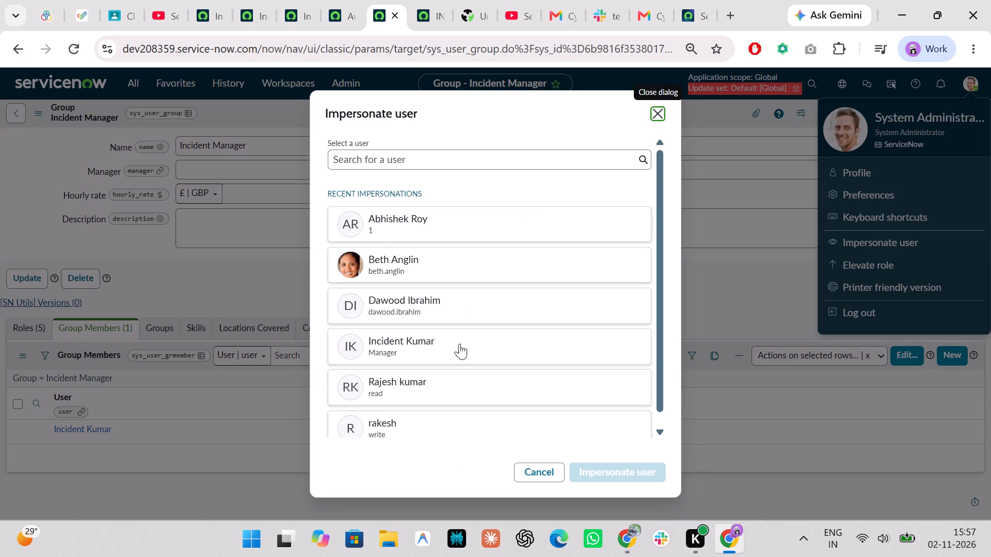
left_click(459, 343)
left_click(602, 468)
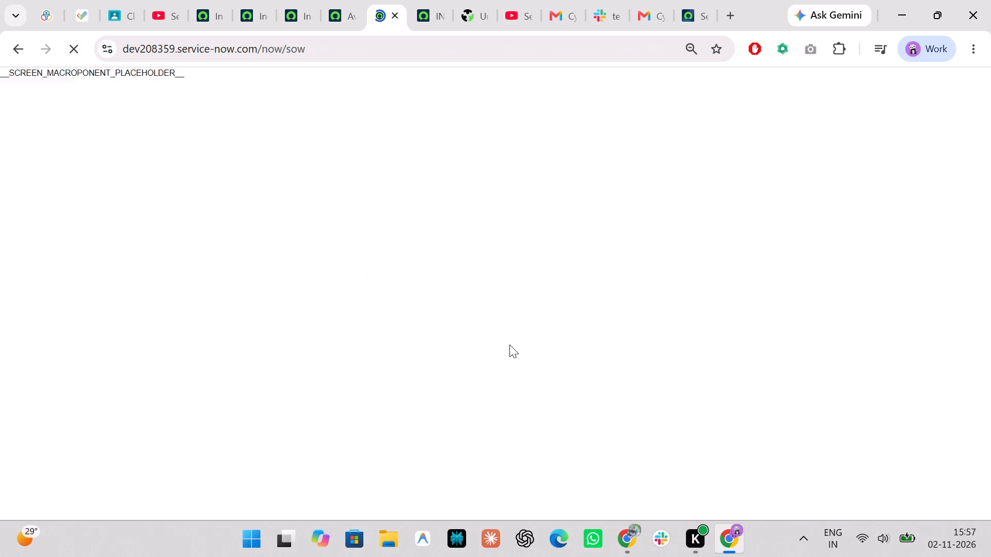
Set the impersonated agent's status to Available in the Service Operations Workspace inbox.
left_click(15, 145)
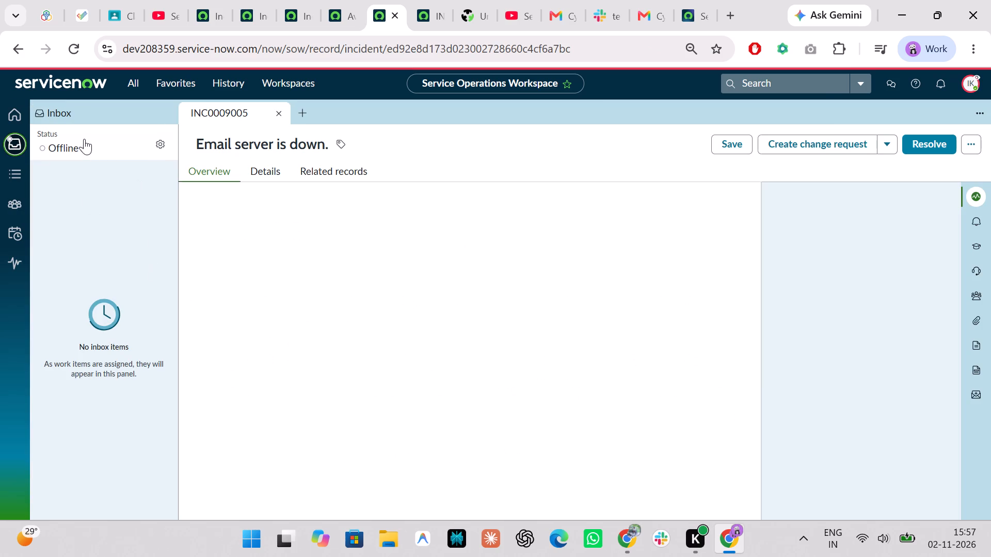
left_click(82, 145)
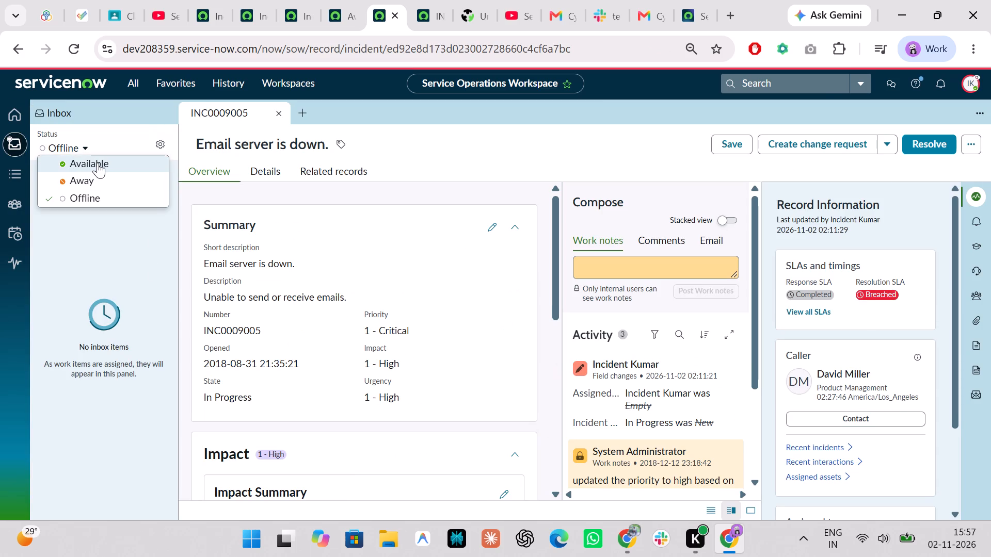
left_click(98, 162)
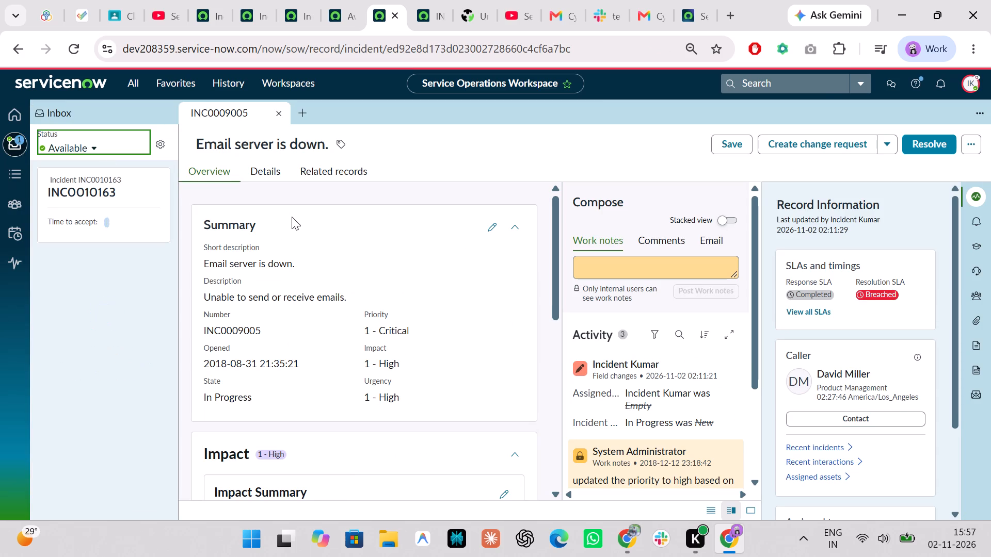
Accept the offered incident INC0010163 from the workspace inbox.
left_click(138, 241)
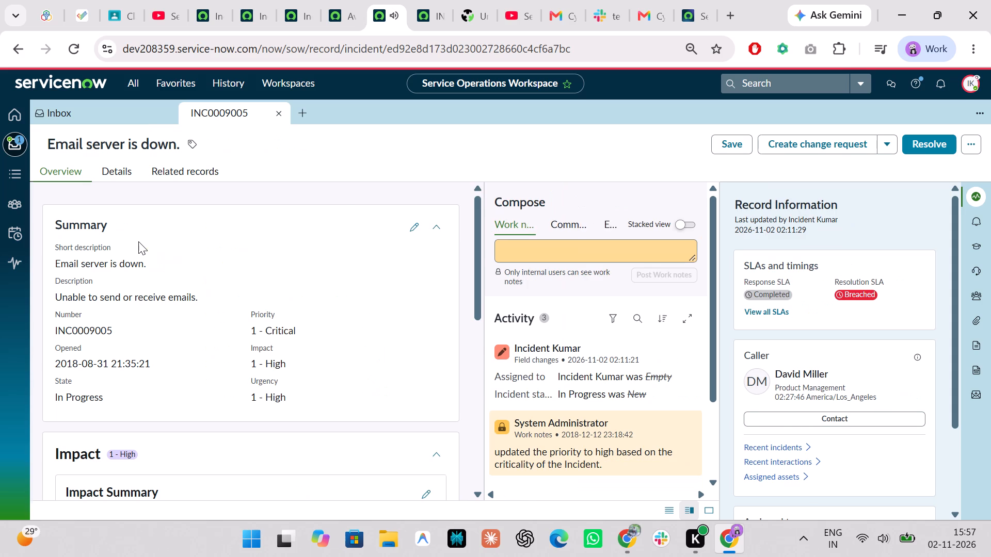
Check the qwert incident's record, and accept INC0010193 from the agent's workspace inbox.
left_click(429, 7)
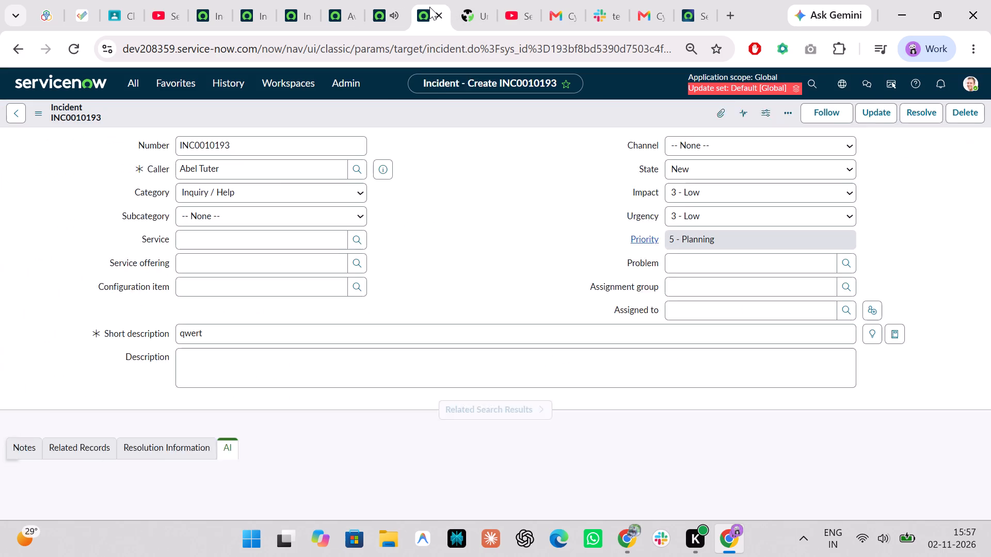
left_click(391, 0)
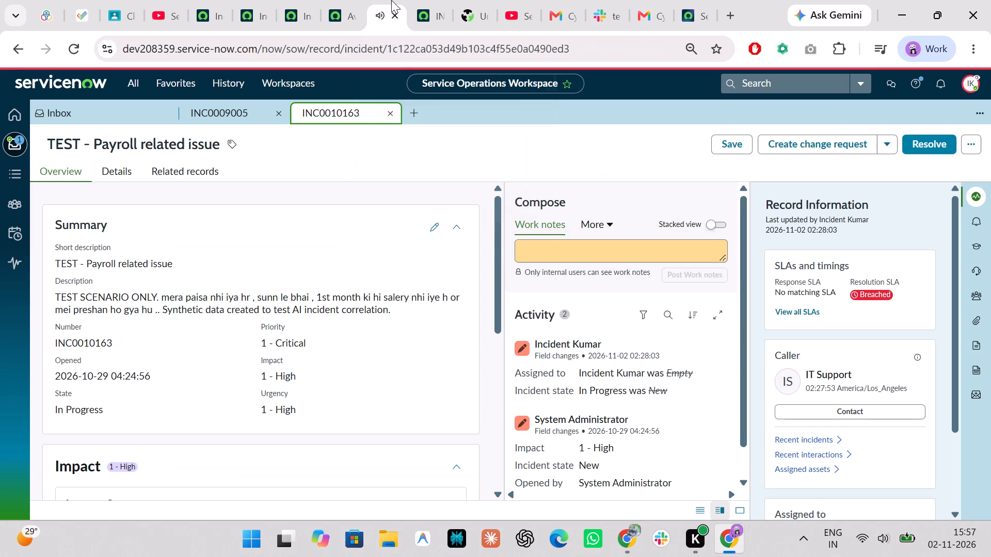
left_click(437, 0)
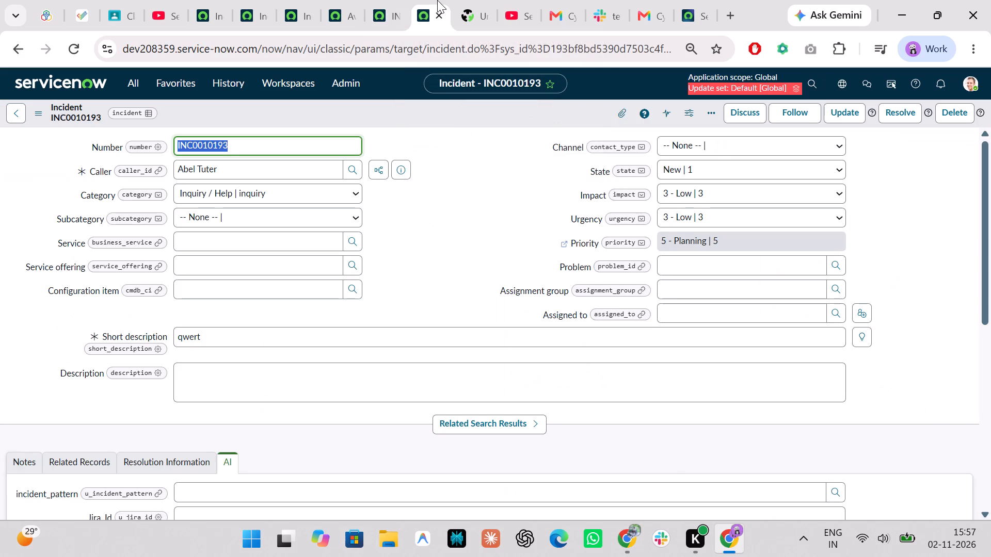
left_click(381, 0)
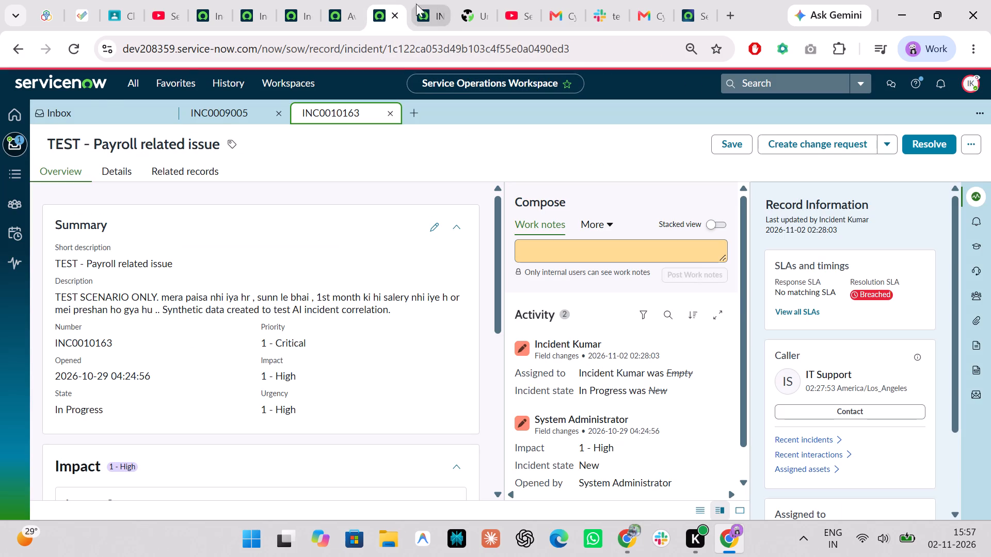
left_click(68, 112)
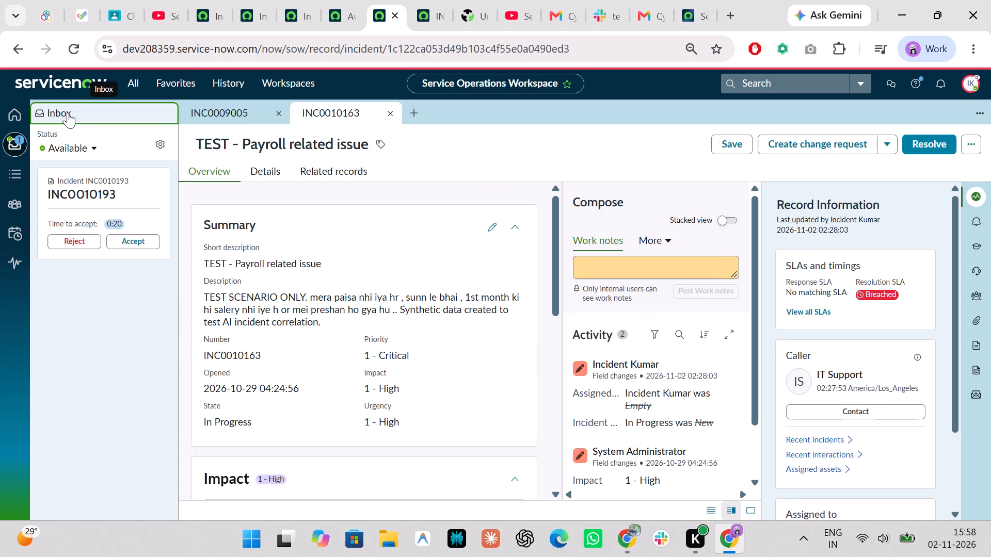
left_click(136, 243)
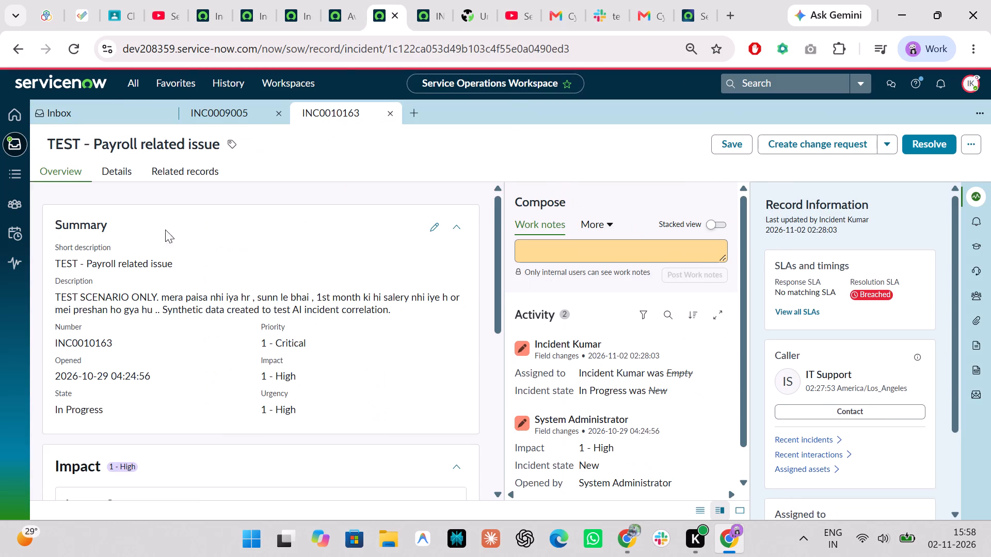
Compare the state, assignment group and assignee of INC0010193 between its incident form and the agent's workspace.
left_click(434, 0)
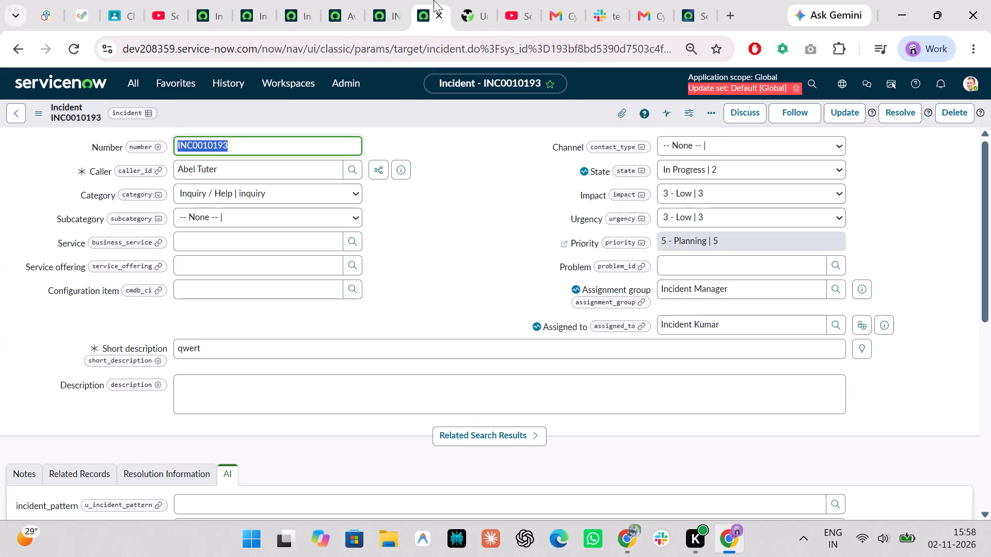
left_click(399, 0)
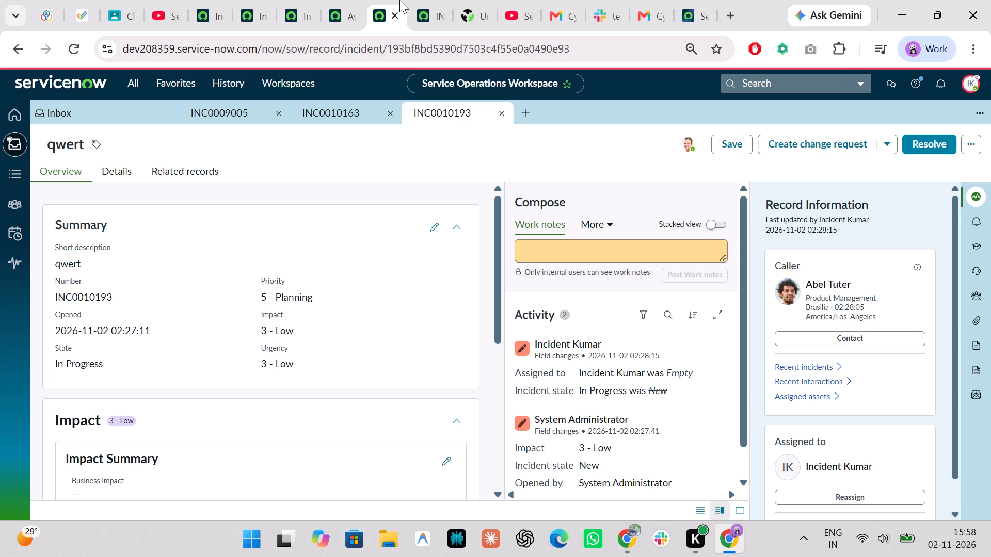
left_click(411, 0)
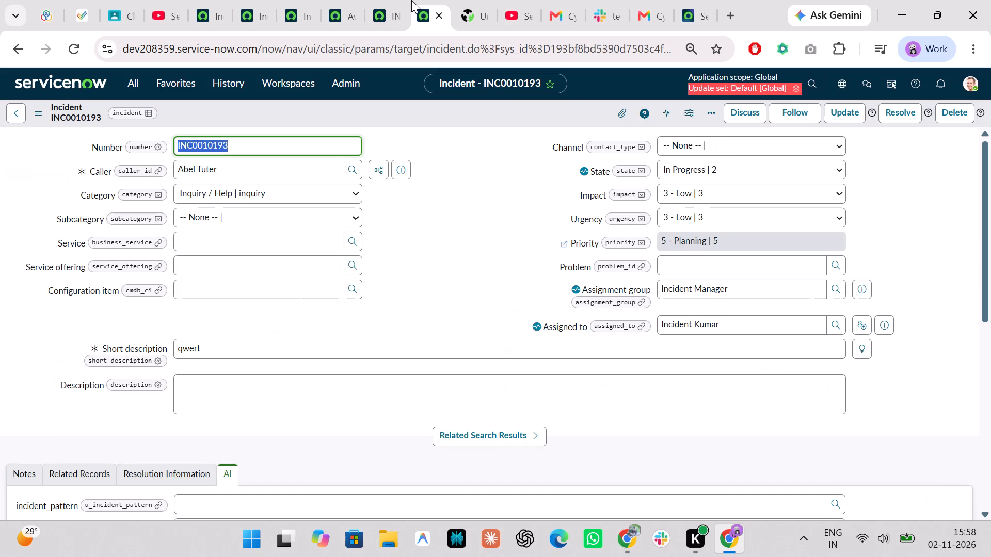
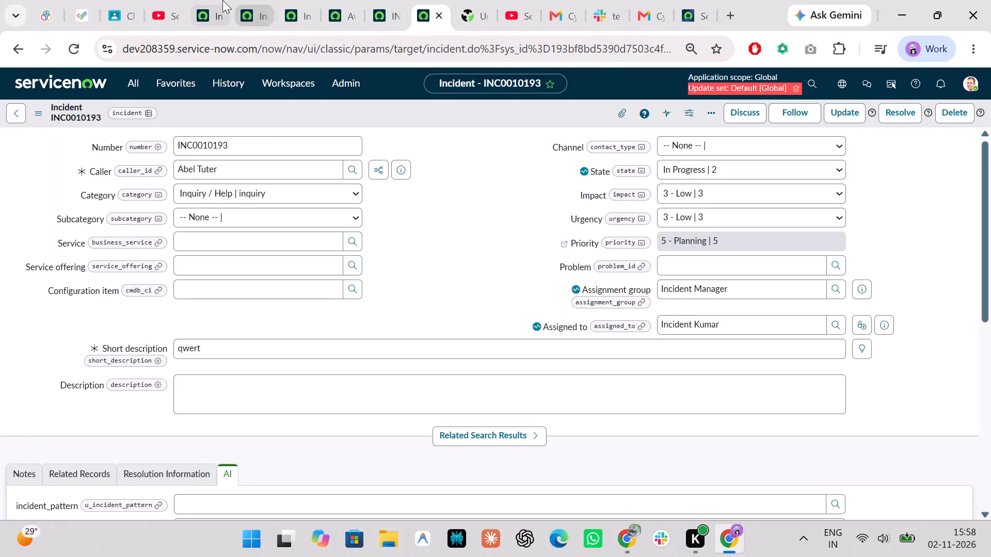
Return to the impersonated agent's Service Operations Workspace and end the impersonation.
left_click(222, 0)
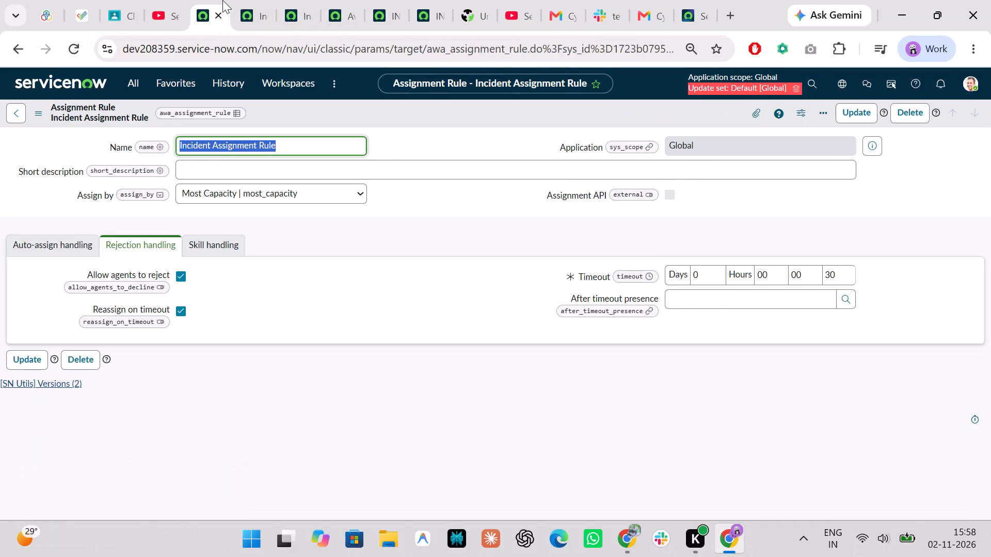
left_click(244, 0)
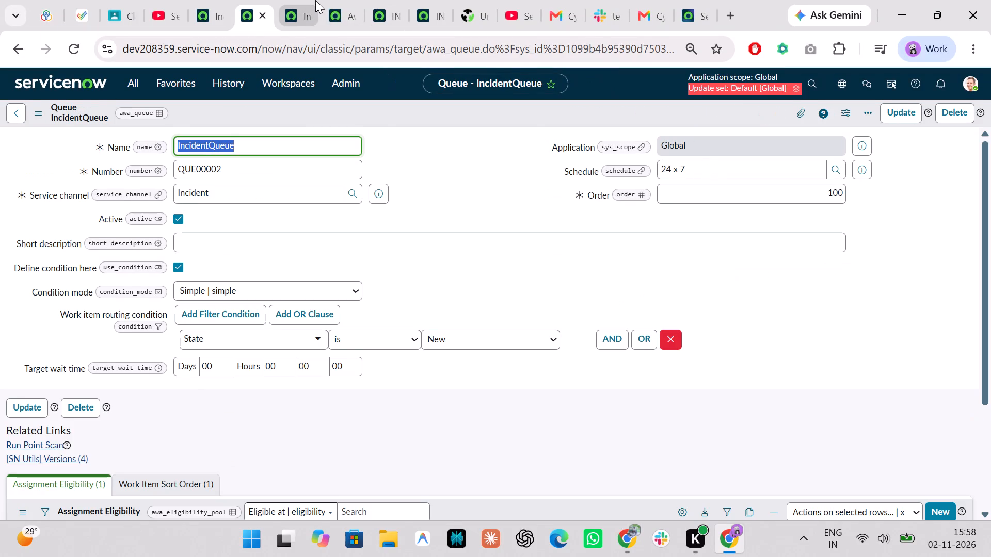
left_click(315, 0)
left_click(341, 0)
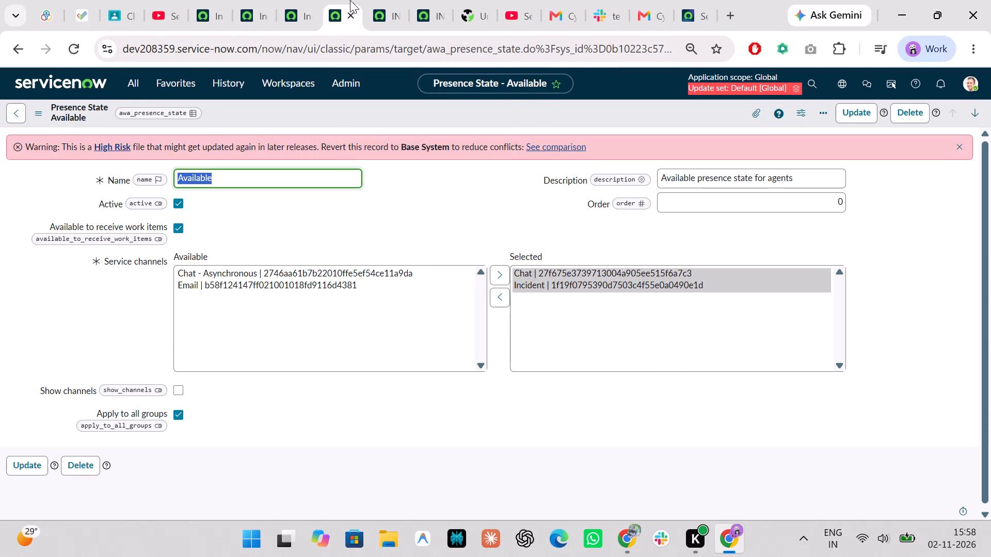
left_click(390, 0)
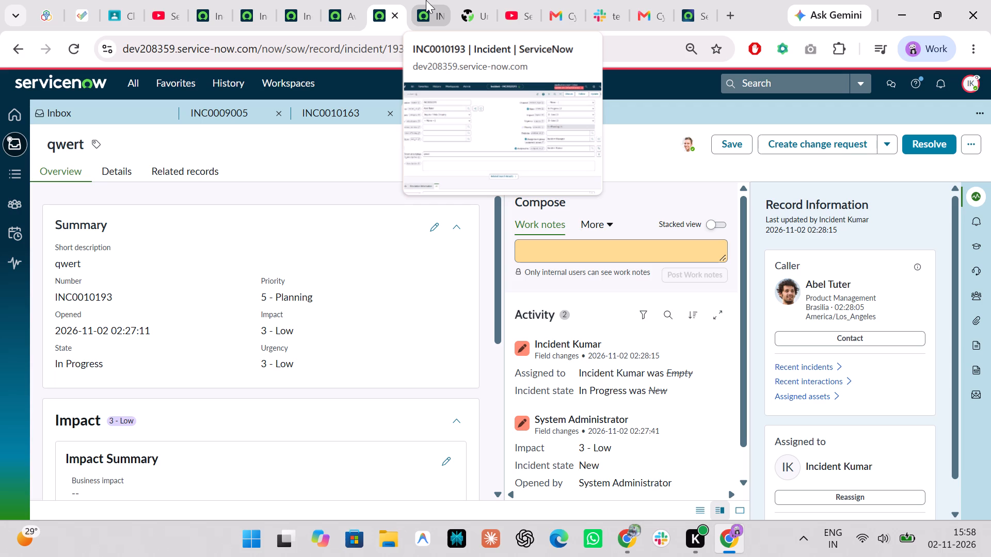
left_click(967, 81)
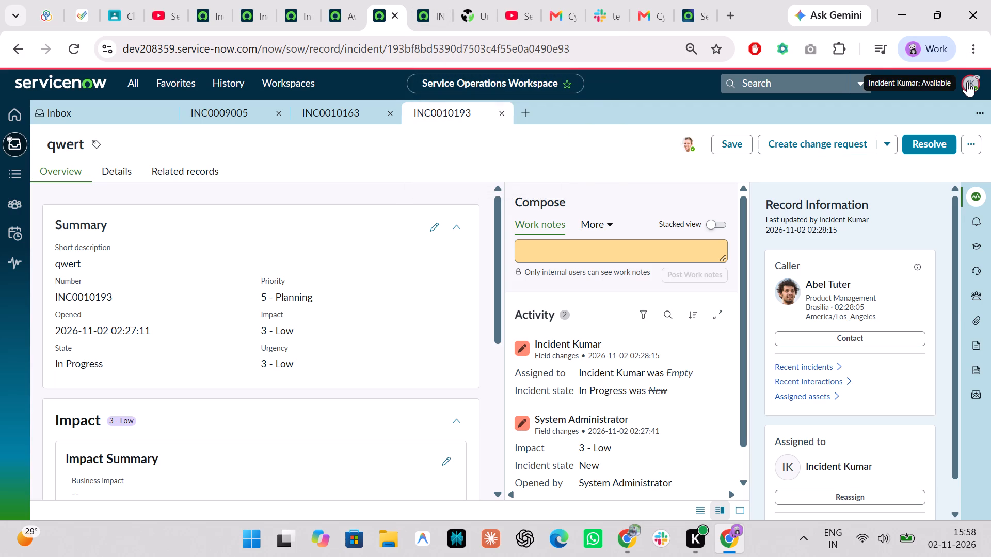
left_click(858, 241)
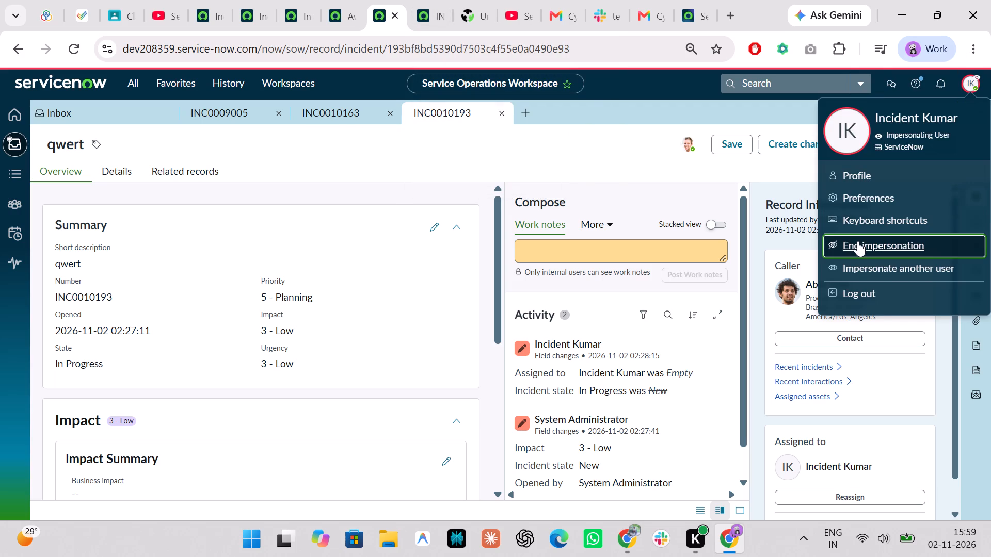
left_click(436, 0)
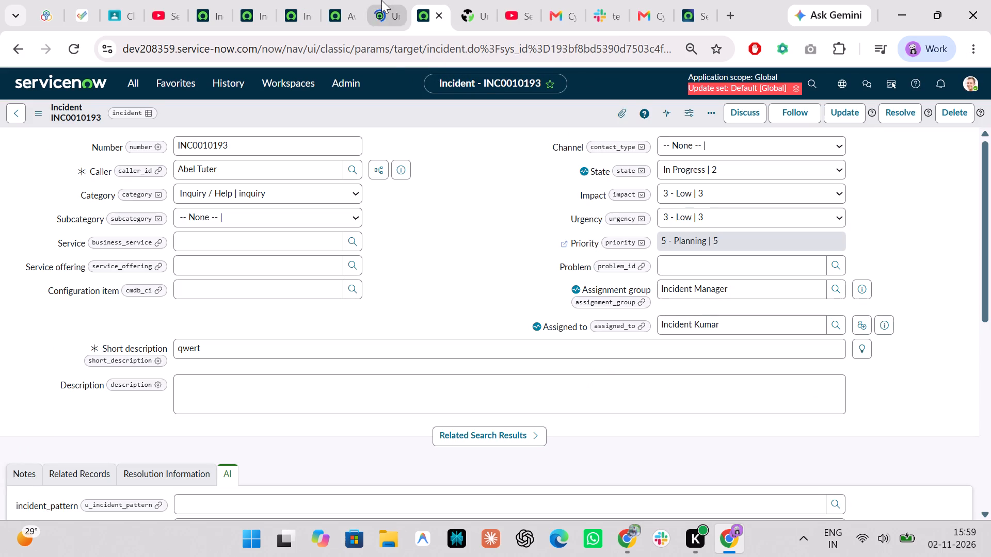
left_click(381, 0)
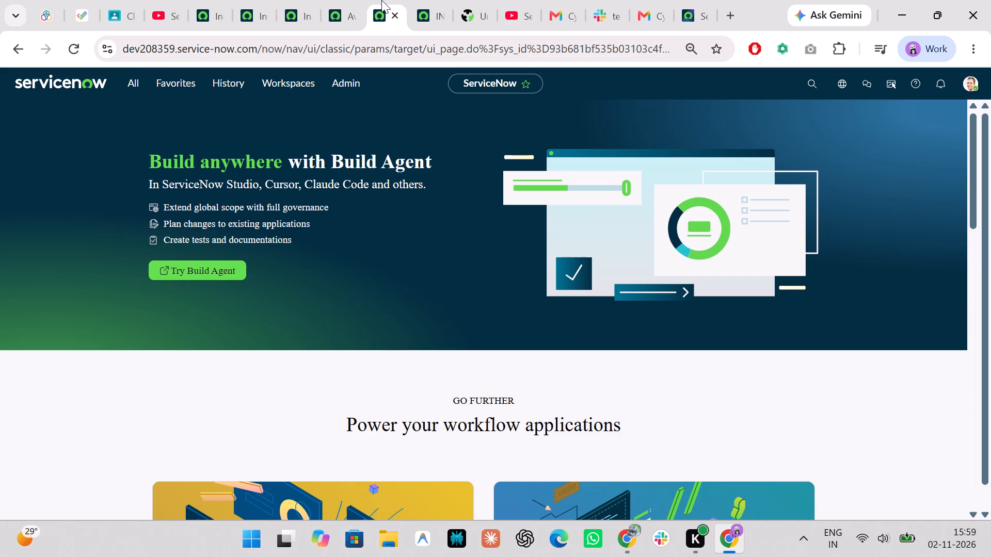
Find the Groups list by filtering the navigator for "group", and open the Incident Manager group's record.
left_click(139, 84)
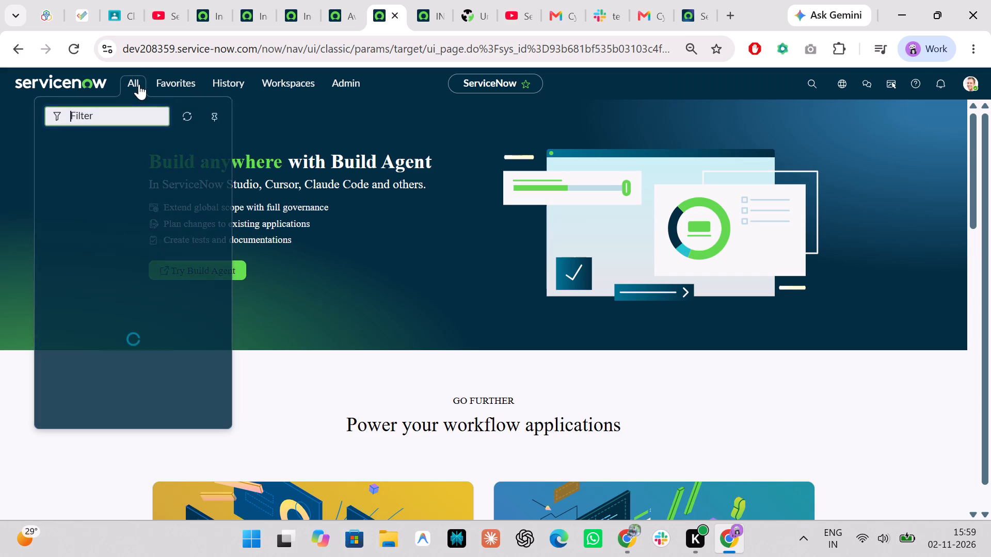
type("group")
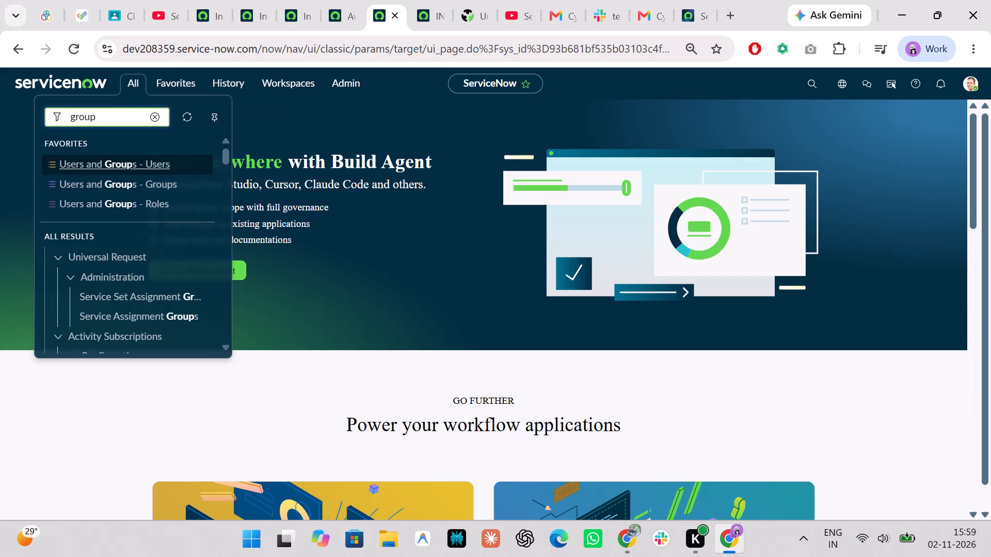
left_click(127, 186)
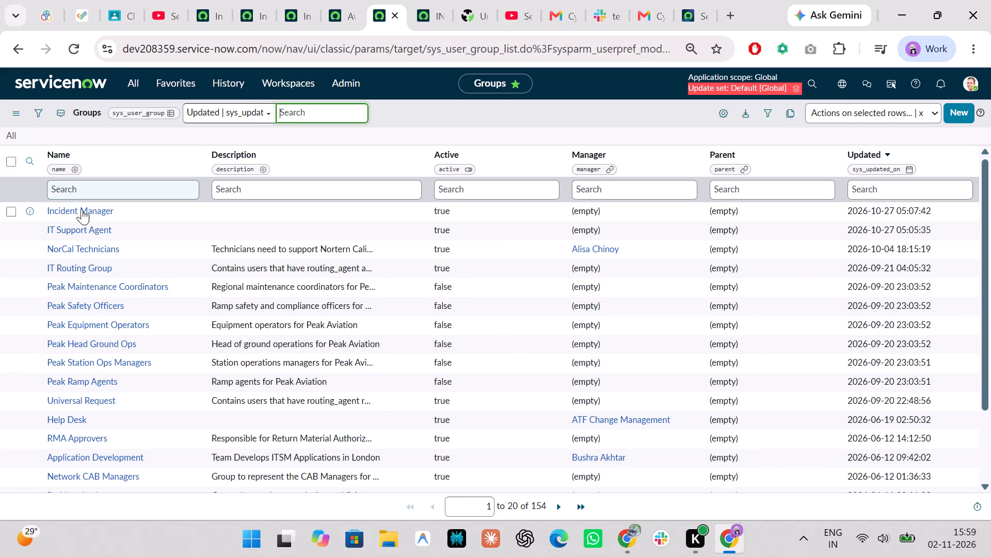
left_click(82, 215)
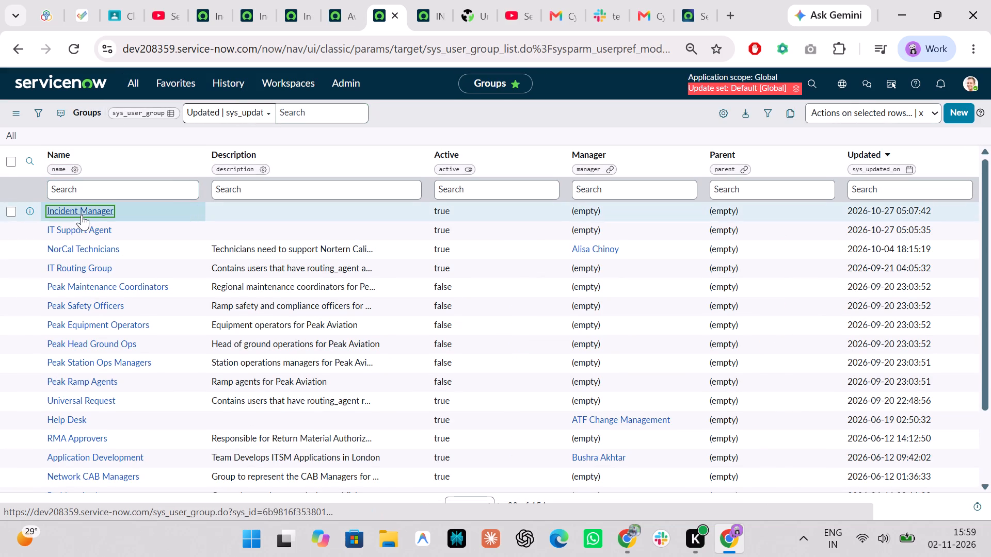